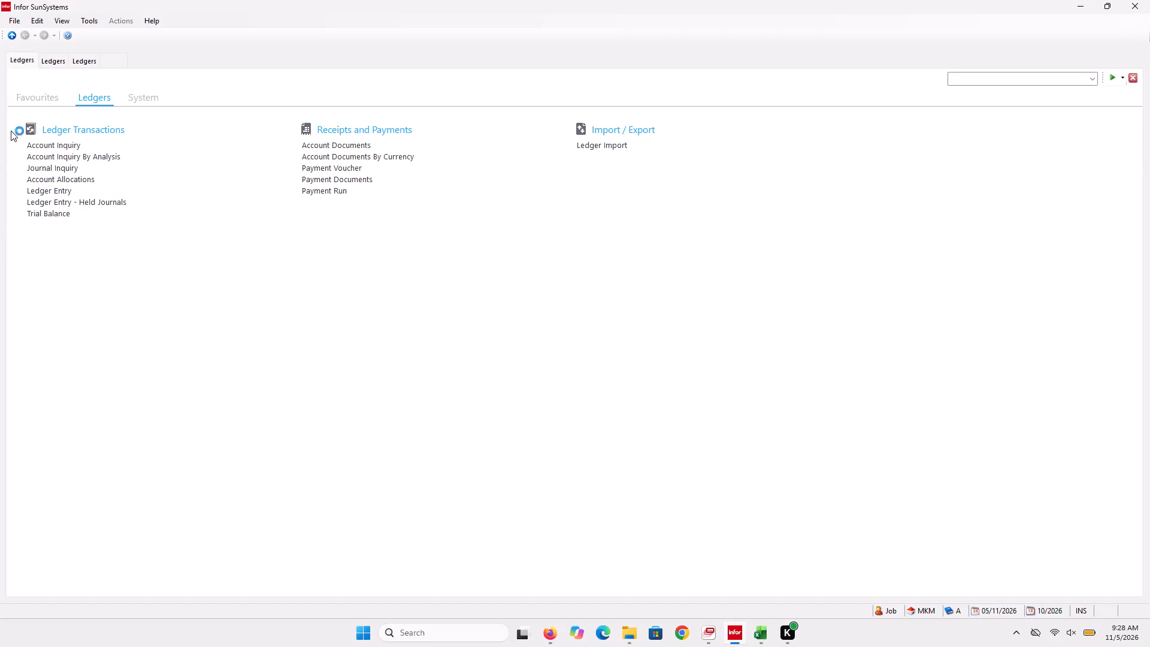
Switch to the third open Ledgers page.
{"action": "left_click", "coordinate": [55, 56]}
{"action": "left_click", "coordinate": [78, 65]}
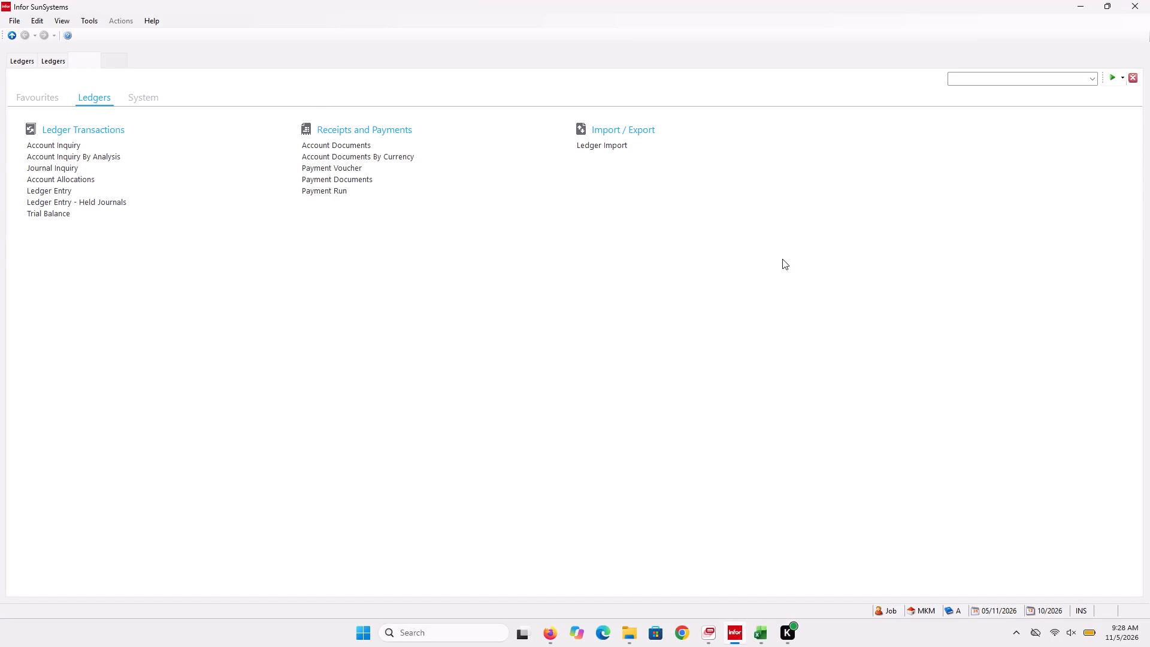
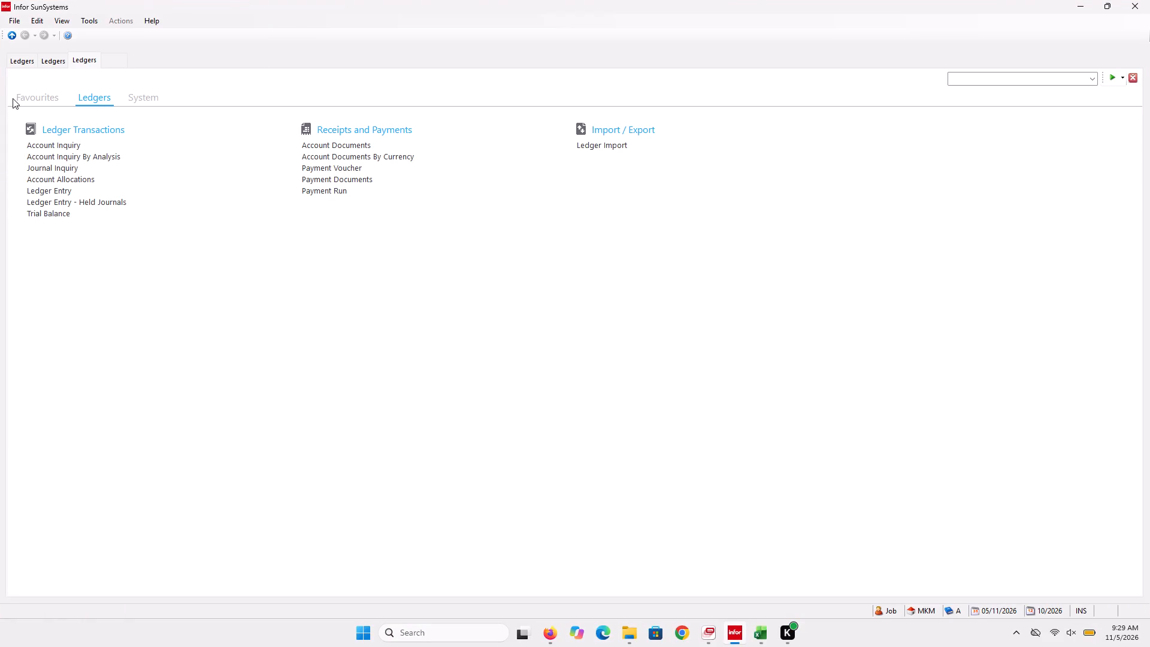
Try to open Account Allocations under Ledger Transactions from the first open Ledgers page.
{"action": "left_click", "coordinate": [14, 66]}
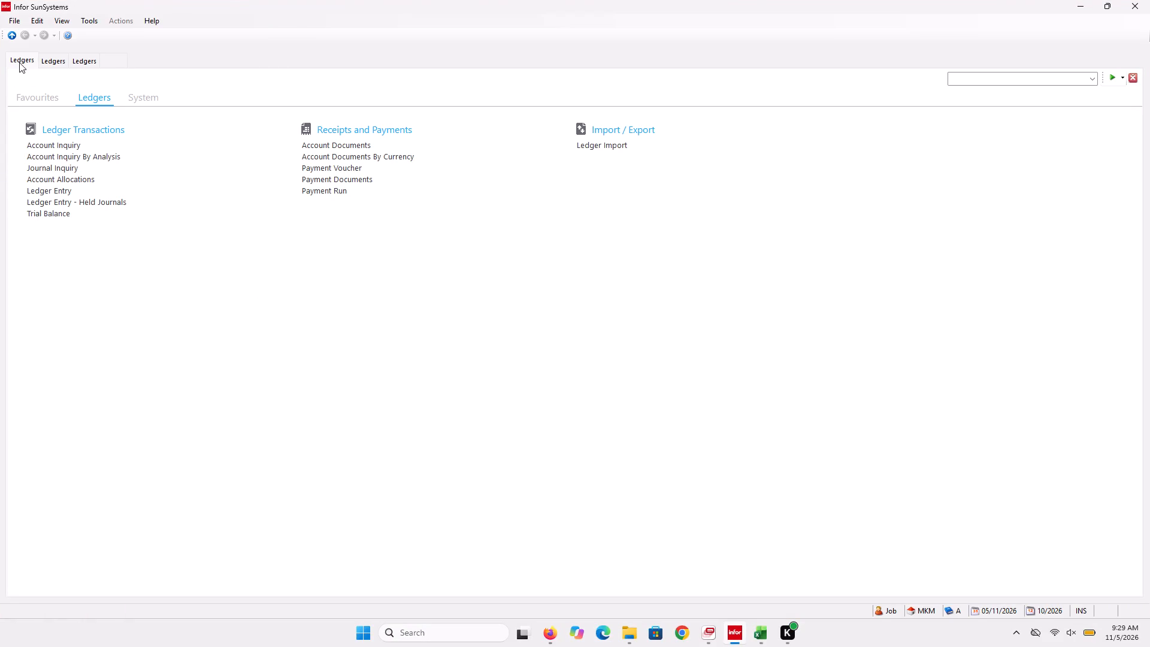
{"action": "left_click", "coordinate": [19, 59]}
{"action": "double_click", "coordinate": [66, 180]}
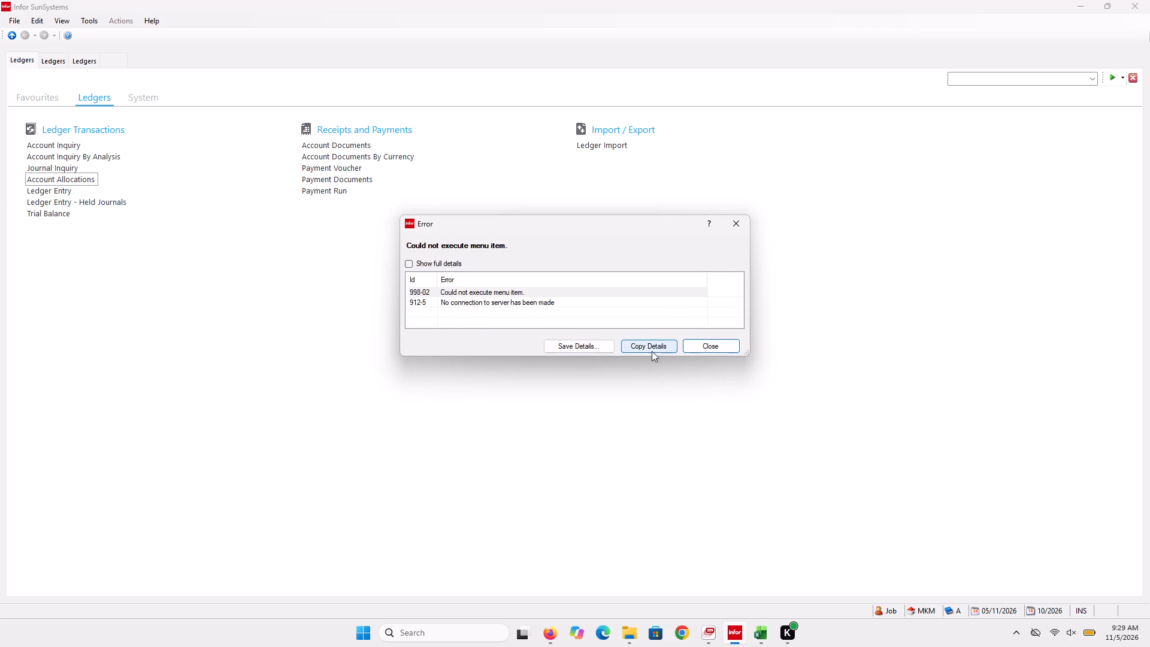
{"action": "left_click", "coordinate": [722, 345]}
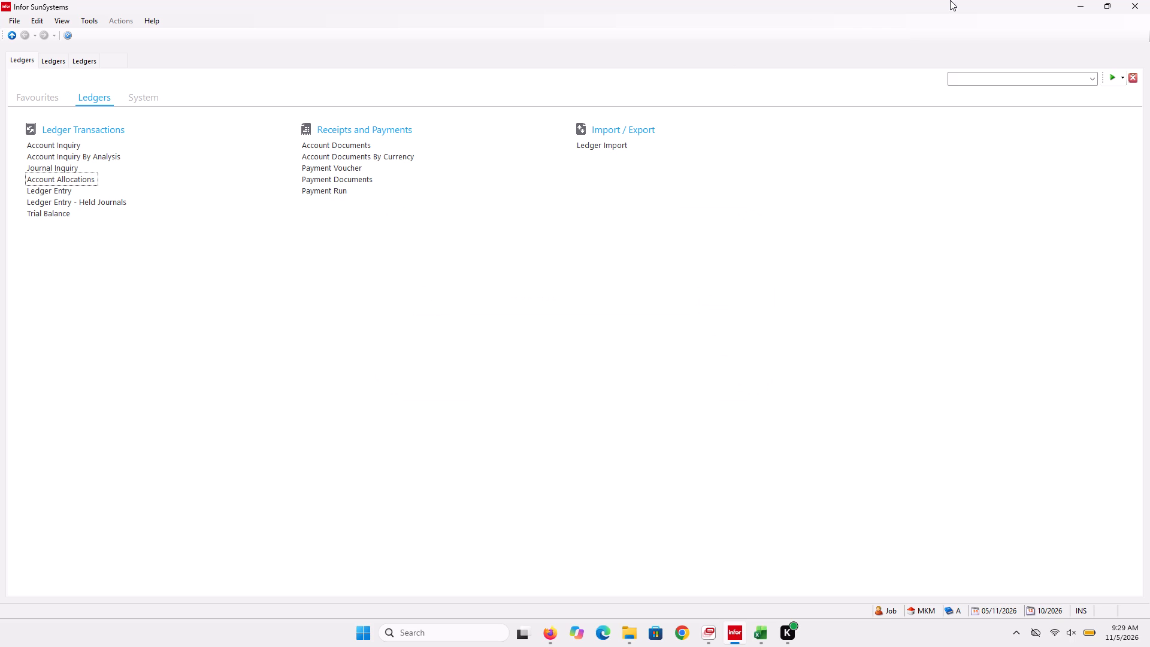
Close the Infor SunSystems window.
{"action": "left_click", "coordinate": [1149, 0]}
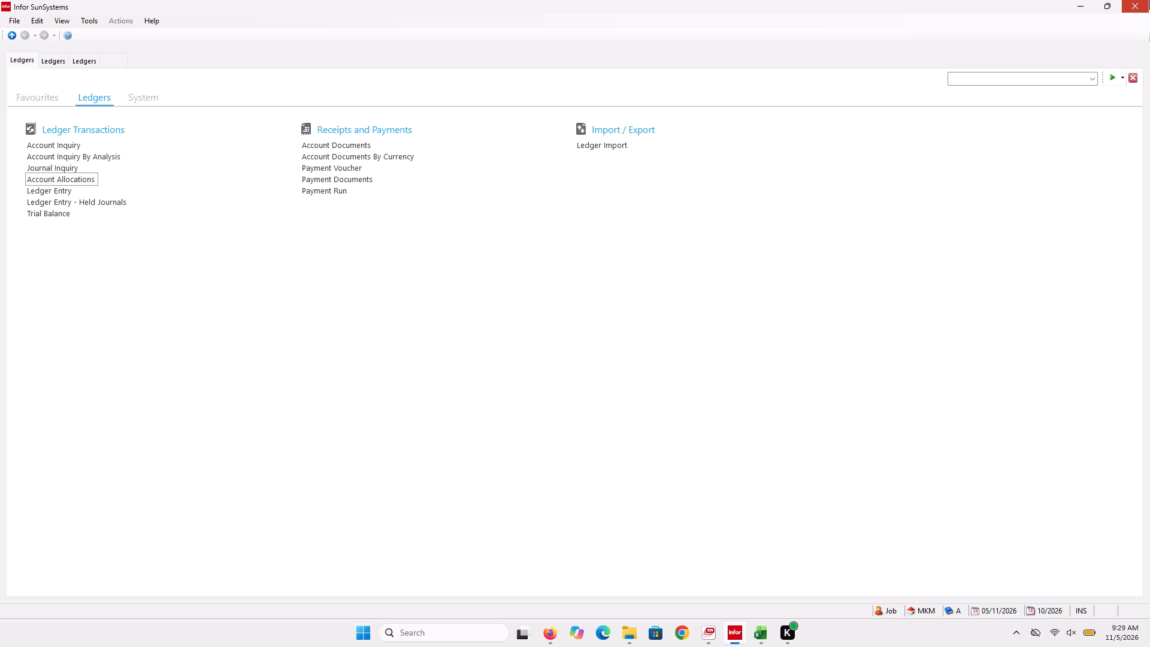
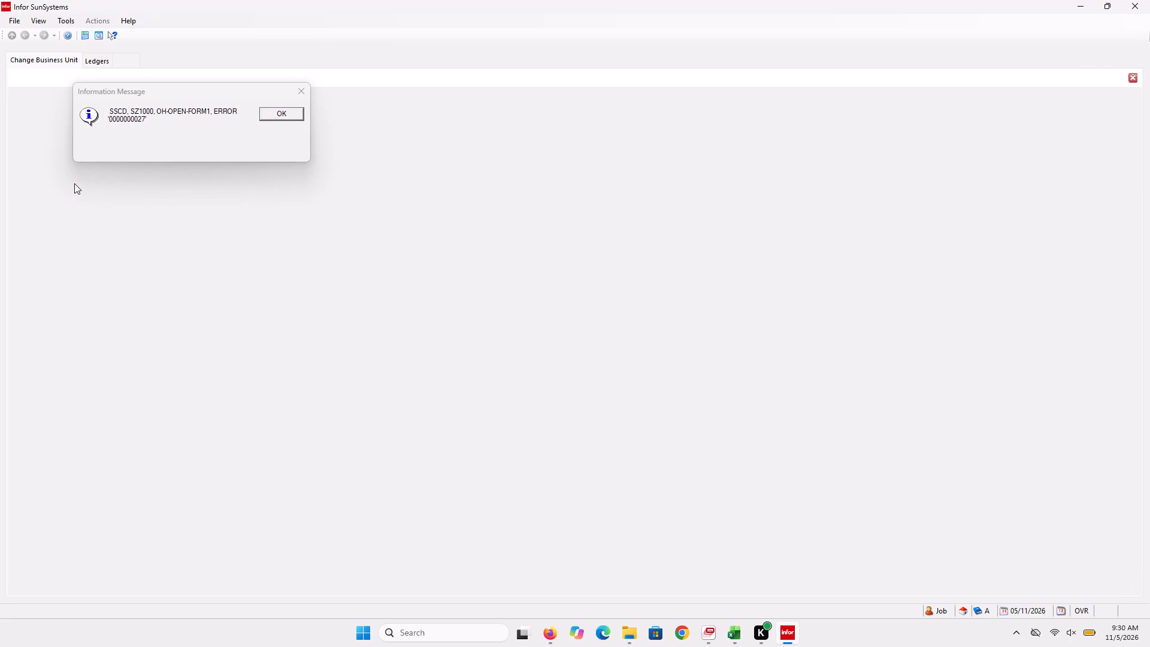
Dismiss the error message and close the extra System and Ledgers pages until only one page is left.
{"action": "left_click", "coordinate": [279, 114]}
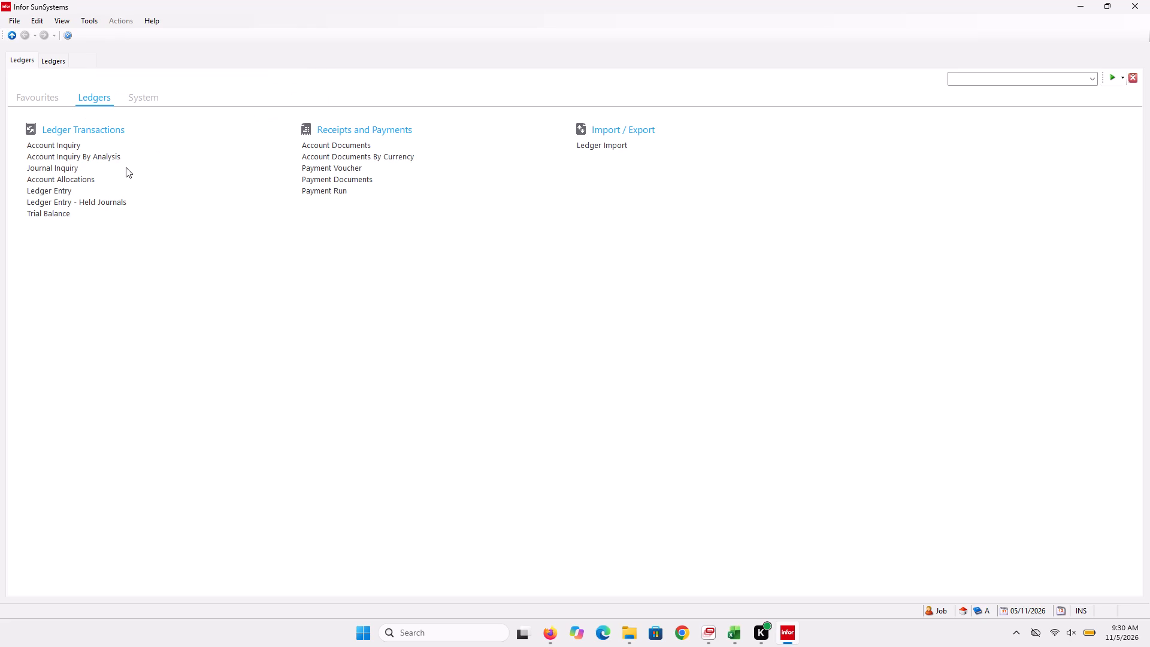
{"action": "left_click", "coordinate": [136, 96]}
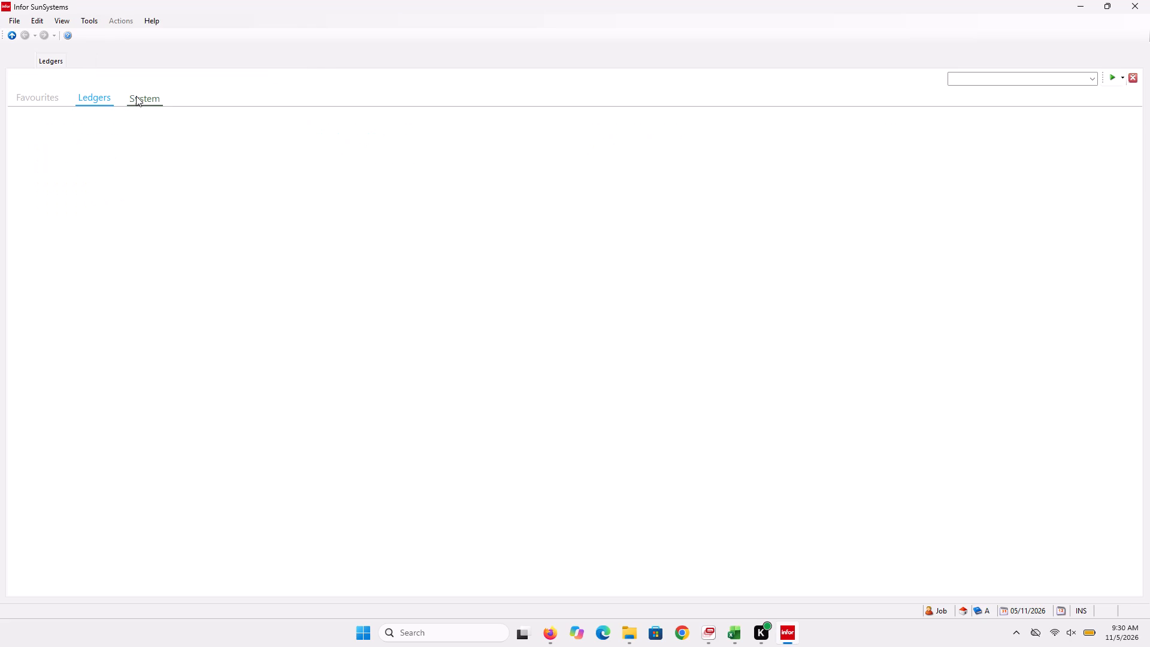
{"action": "left_click", "coordinate": [45, 59]}
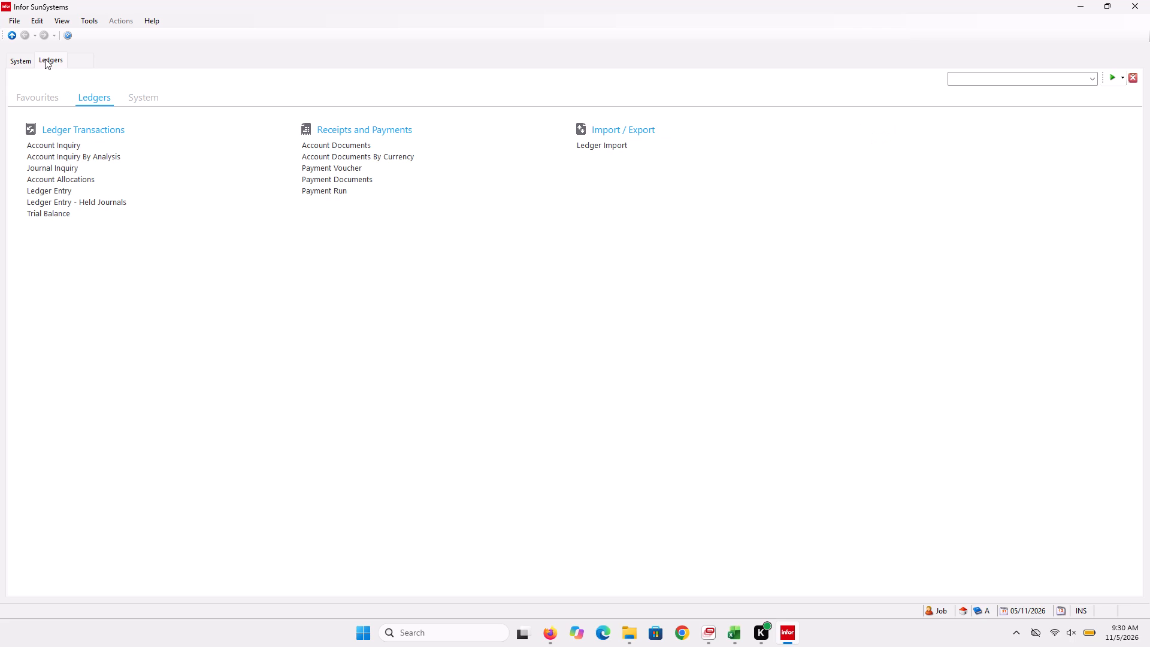
{"action": "key", "text": "Escape"}
{"action": "key", "text": "Escape"}
{"action": "key", "text": "Escape"}
{"action": "key", "text": "Escape"}
{"action": "left_click", "coordinate": [28, 63]}
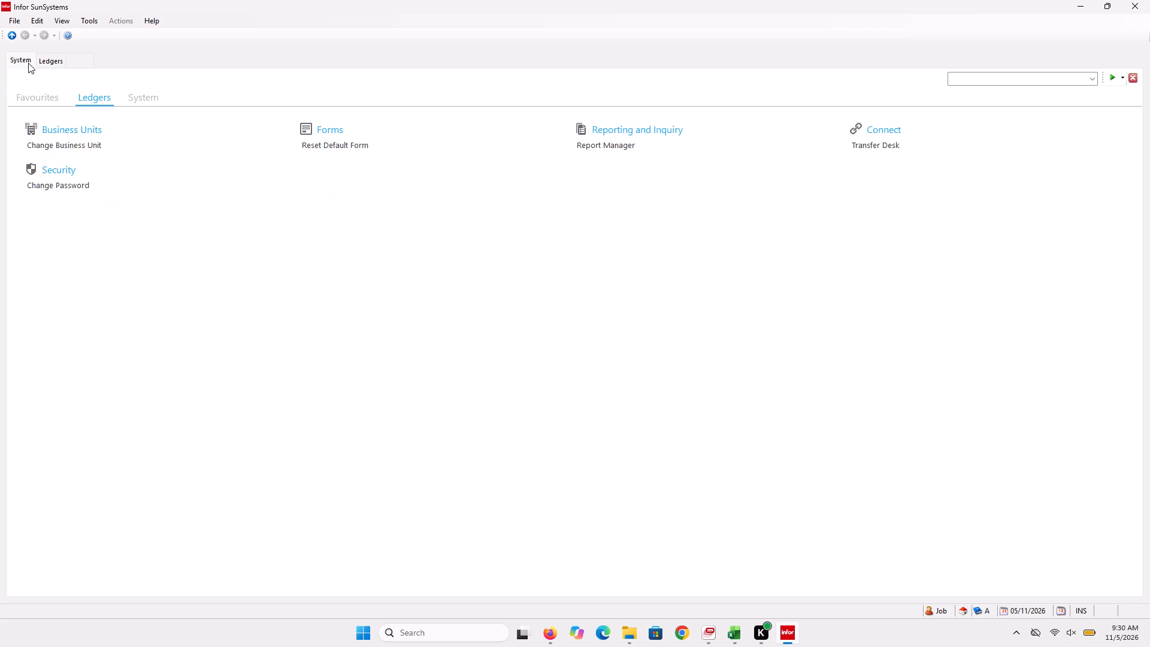
{"action": "key", "text": "Escape"}
{"action": "key", "text": "Escape"}
{"action": "key", "text": "Escape"}
{"action": "key", "text": "Escape"}
{"action": "left_click", "coordinate": [51, 58]}
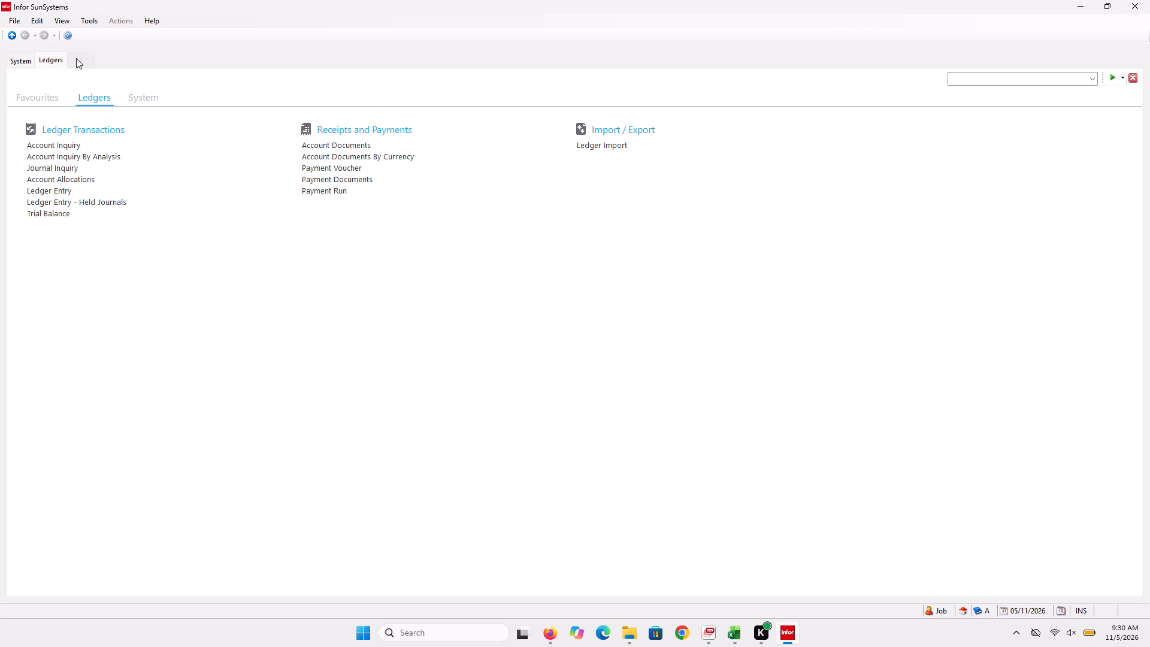
{"action": "left_click", "coordinate": [80, 58]}
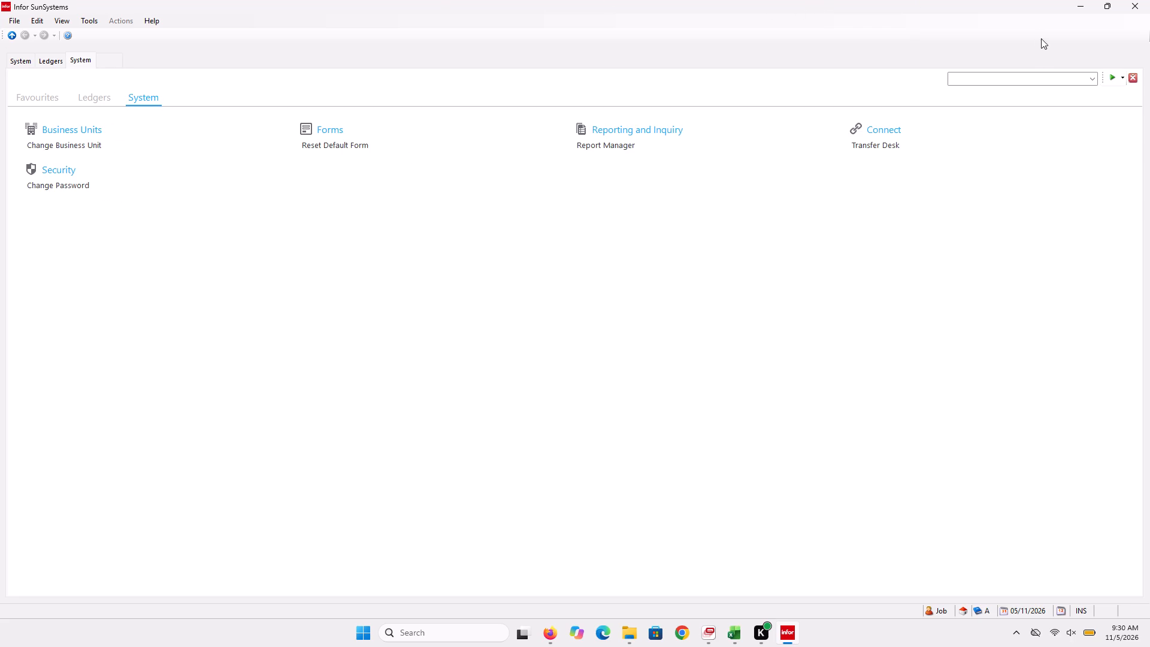
{"action": "left_click", "coordinate": [1132, 75]}
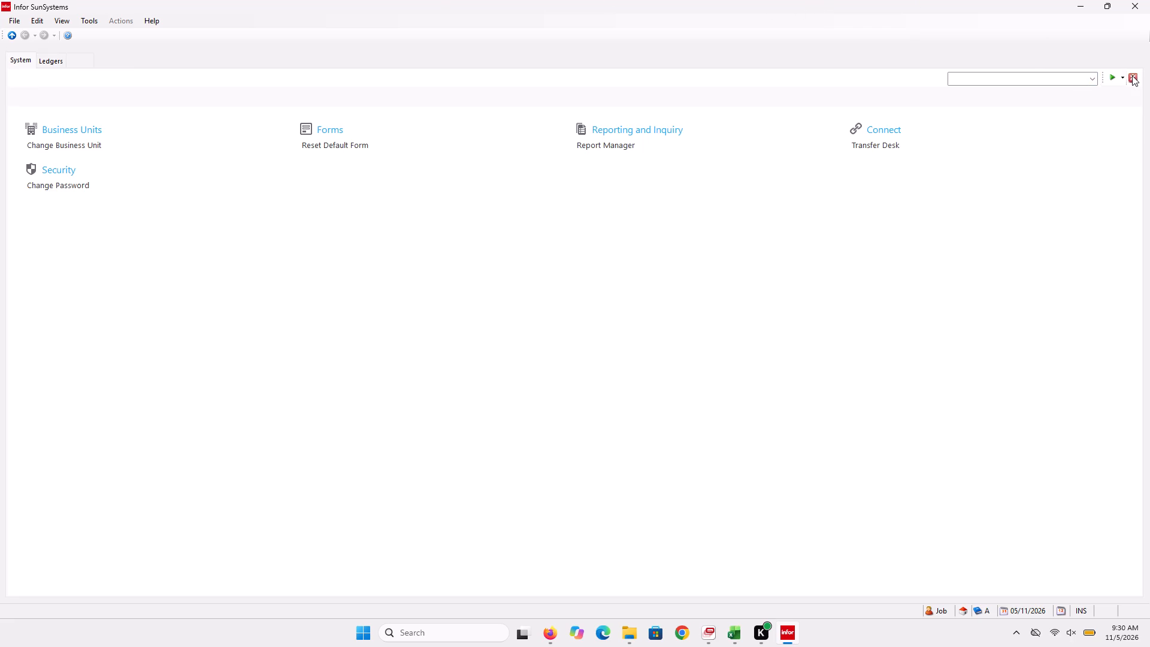
{"action": "left_click", "coordinate": [1132, 75]}
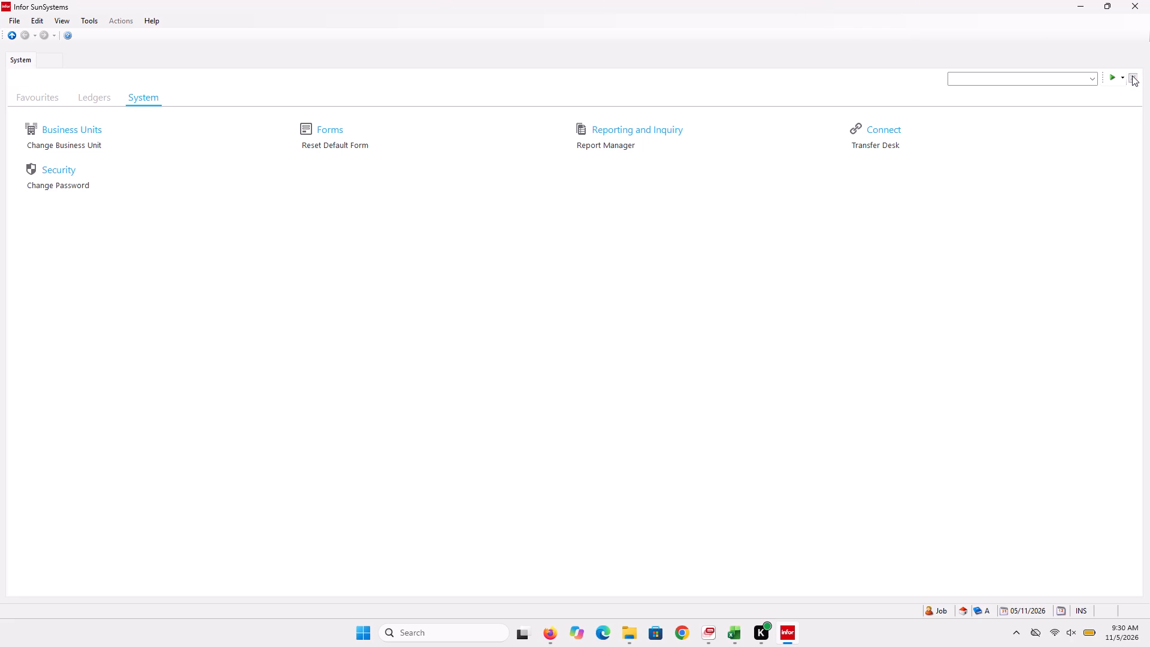
{"action": "left_click", "coordinate": [1132, 75]}
Change the business unit to MKM, Muthu Keekorok Management Ltd, and continue despite the open dates warning.
{"action": "left_click", "coordinate": [94, 102]}
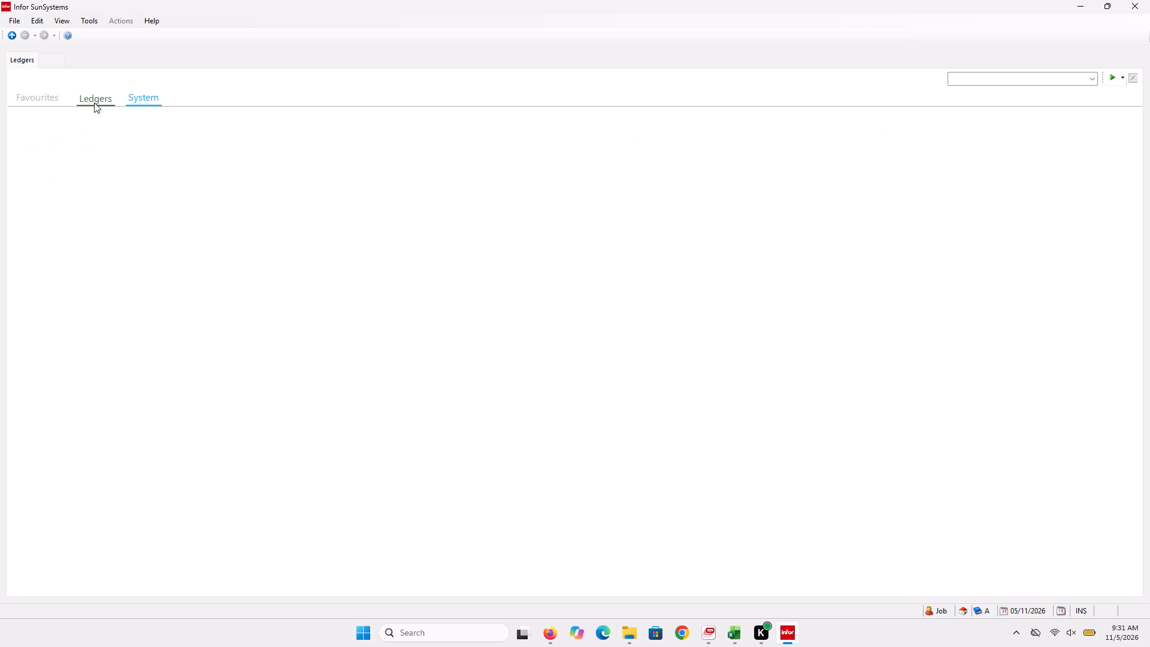
{"action": "left_click", "coordinate": [126, 101]}
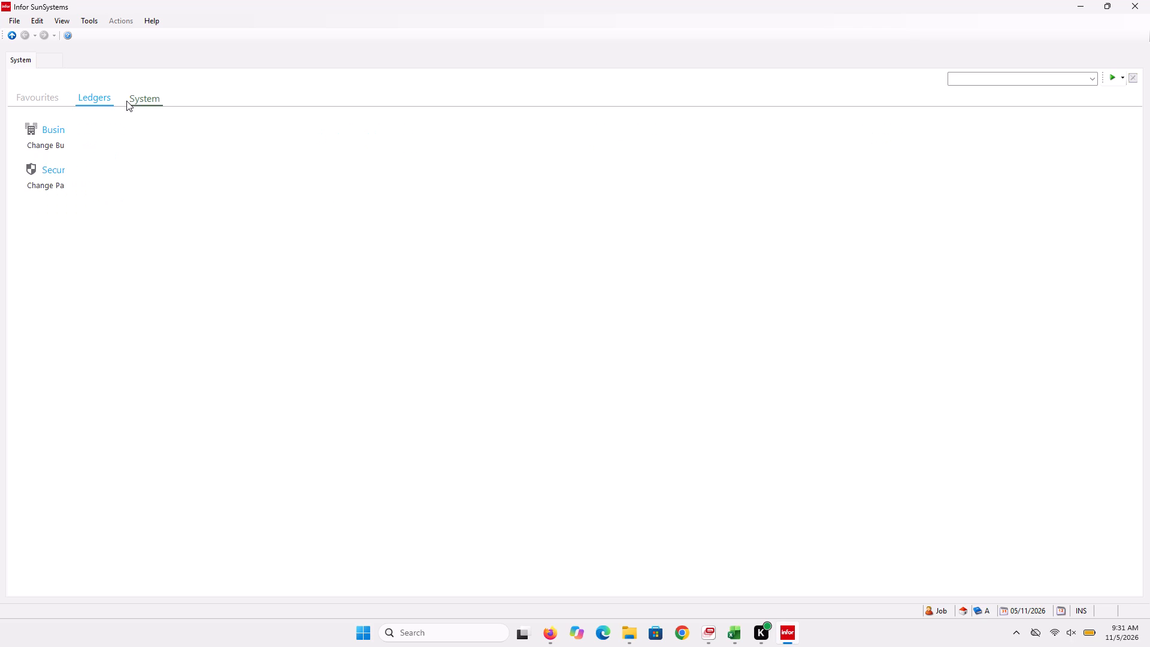
{"action": "left_click", "coordinate": [68, 139]}
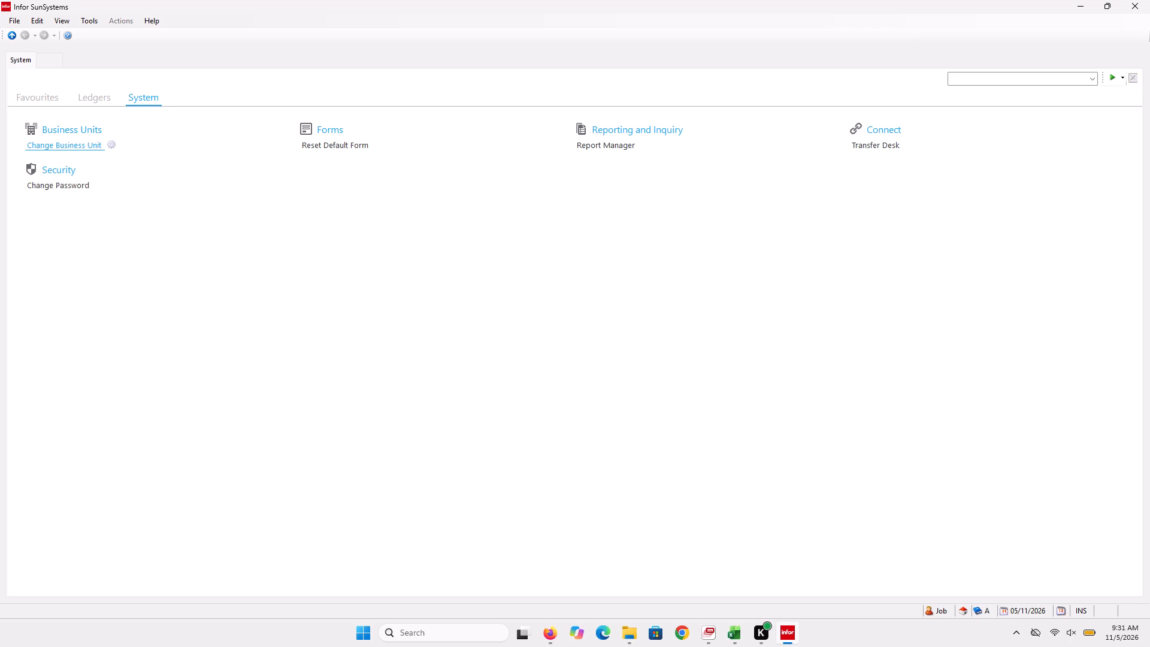
{"action": "left_click", "coordinate": [68, 144]}
{"action": "left_click", "coordinate": [109, 131]}
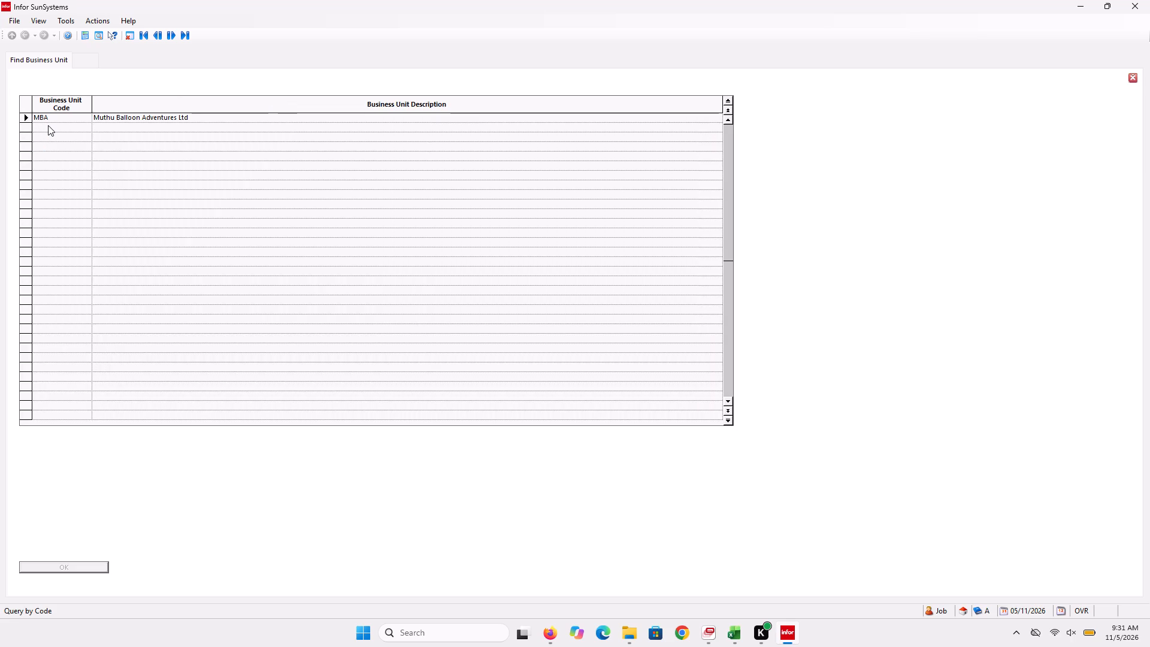
{"action": "left_click", "coordinate": [62, 132]}
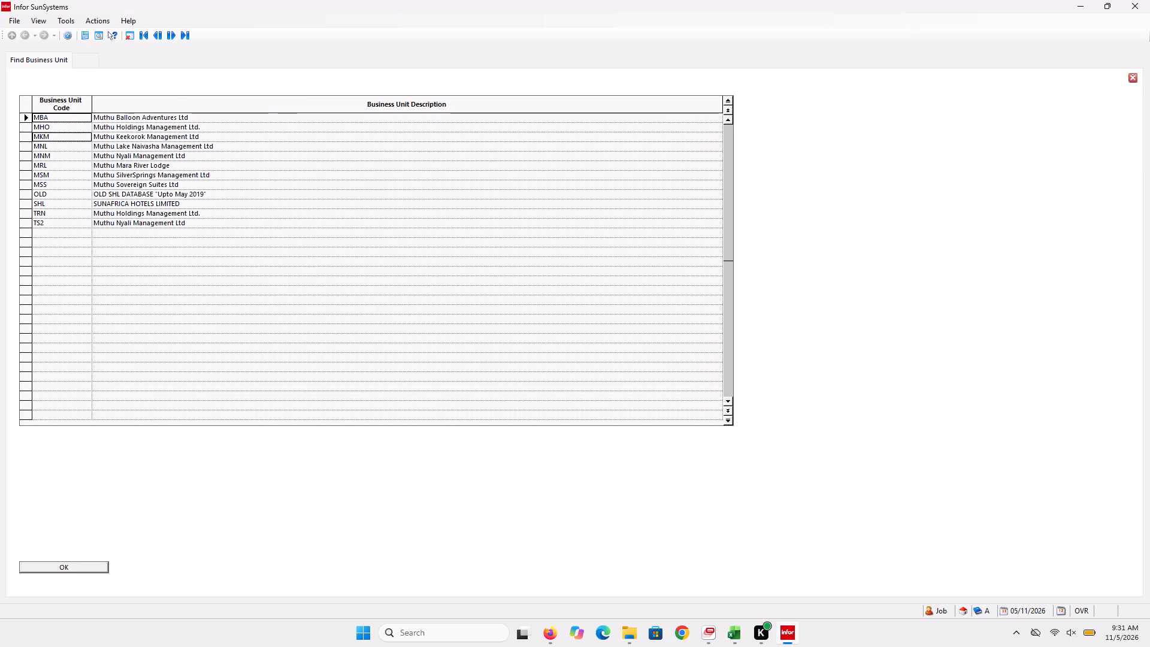
{"action": "key", "text": "Return"}
{"action": "left_click", "coordinate": [83, 205]}
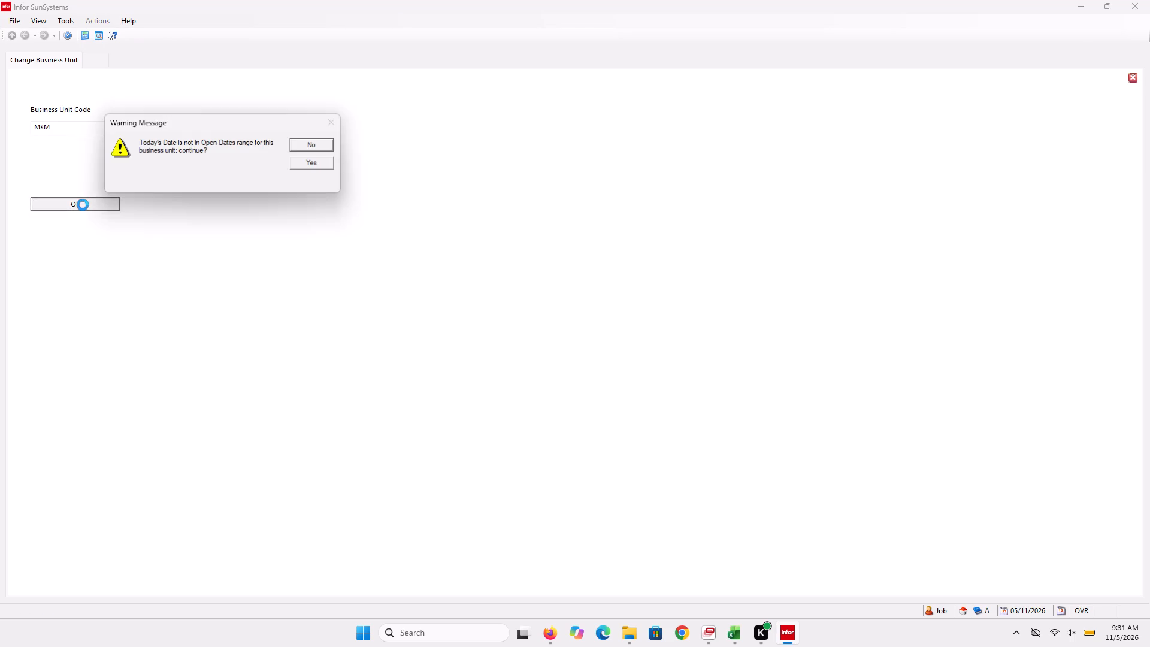
{"action": "left_click", "coordinate": [319, 160]}
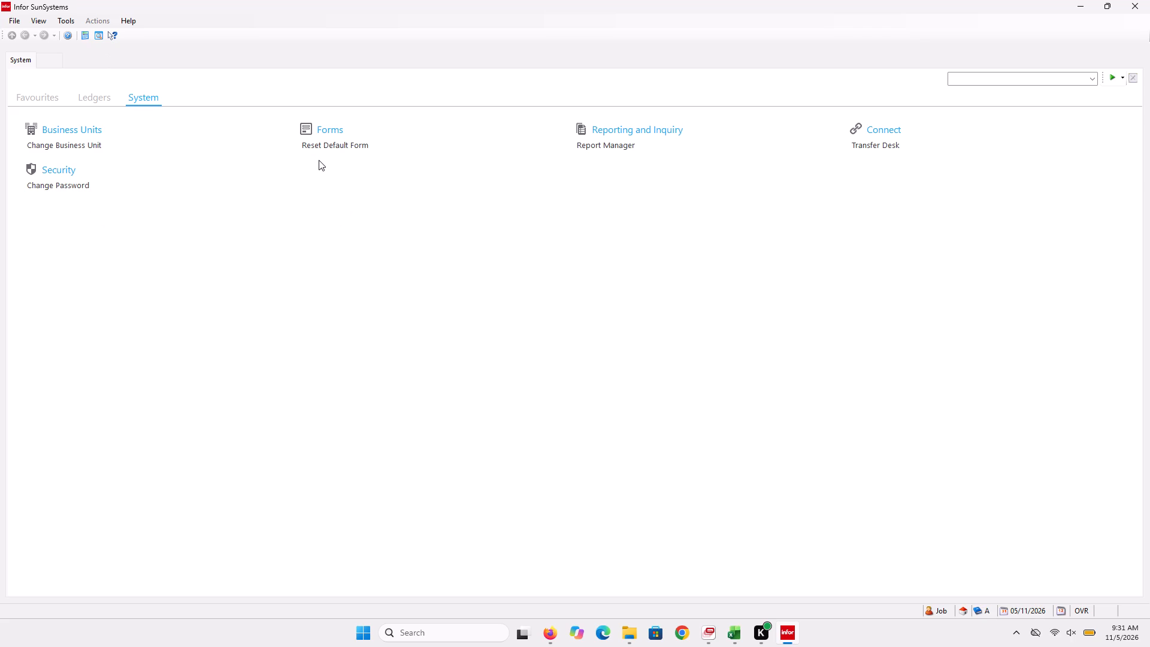
Open Account Allocations under Ledger Transactions.
{"action": "left_click", "coordinate": [84, 99]}
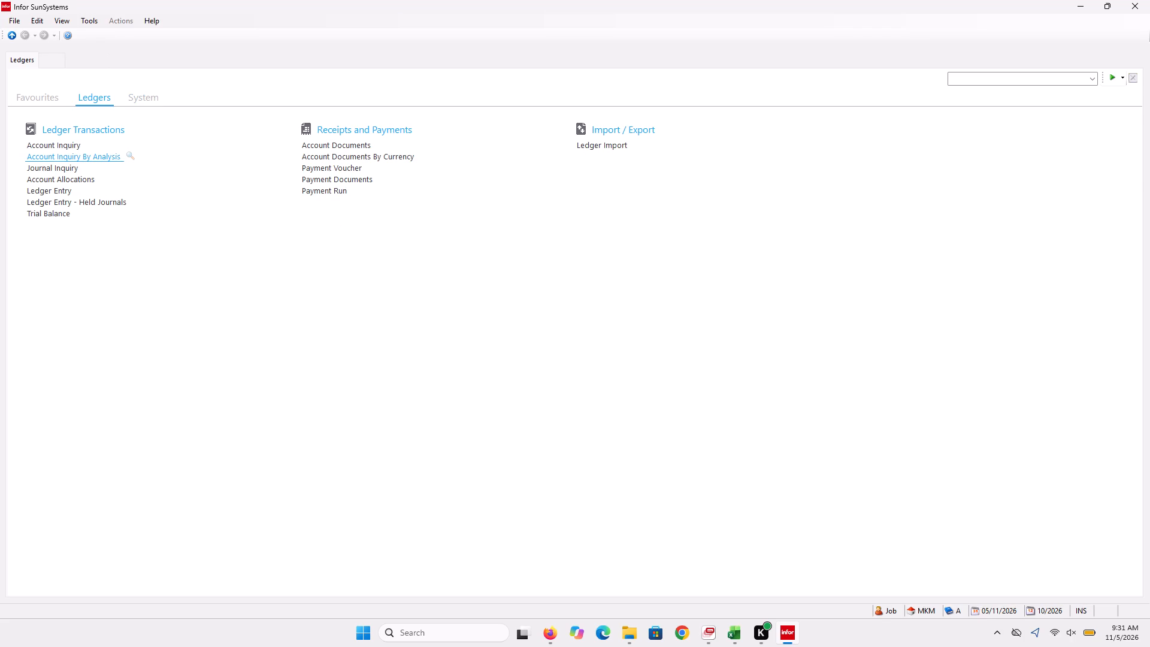
{"action": "double_click", "coordinate": [51, 179]}
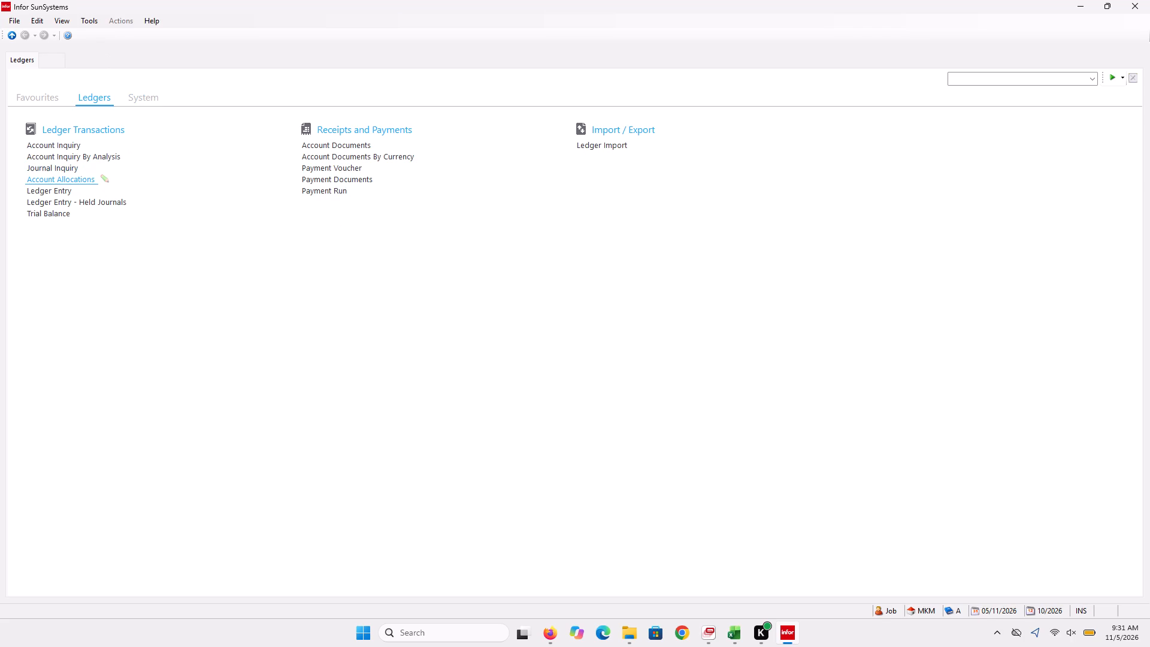
{"action": "left_click", "coordinate": [340, 179]}
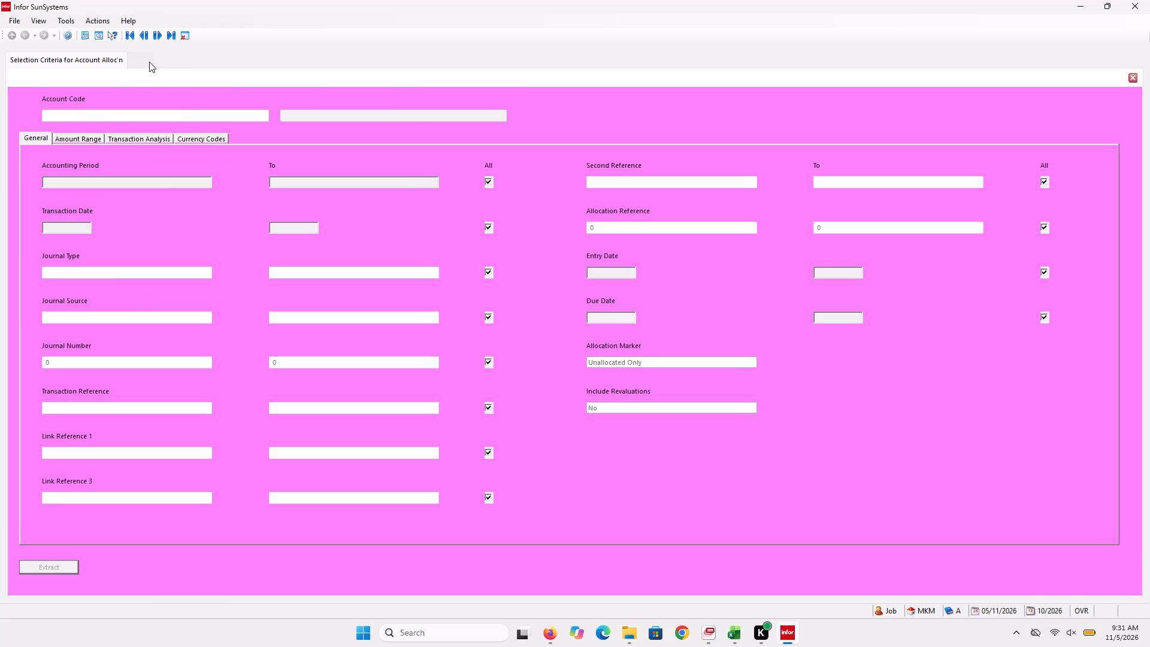
Open Payment Voucher under Receipts and Payments in a new page, continuing past the open dates warning.
{"action": "left_click", "coordinate": [149, 62]}
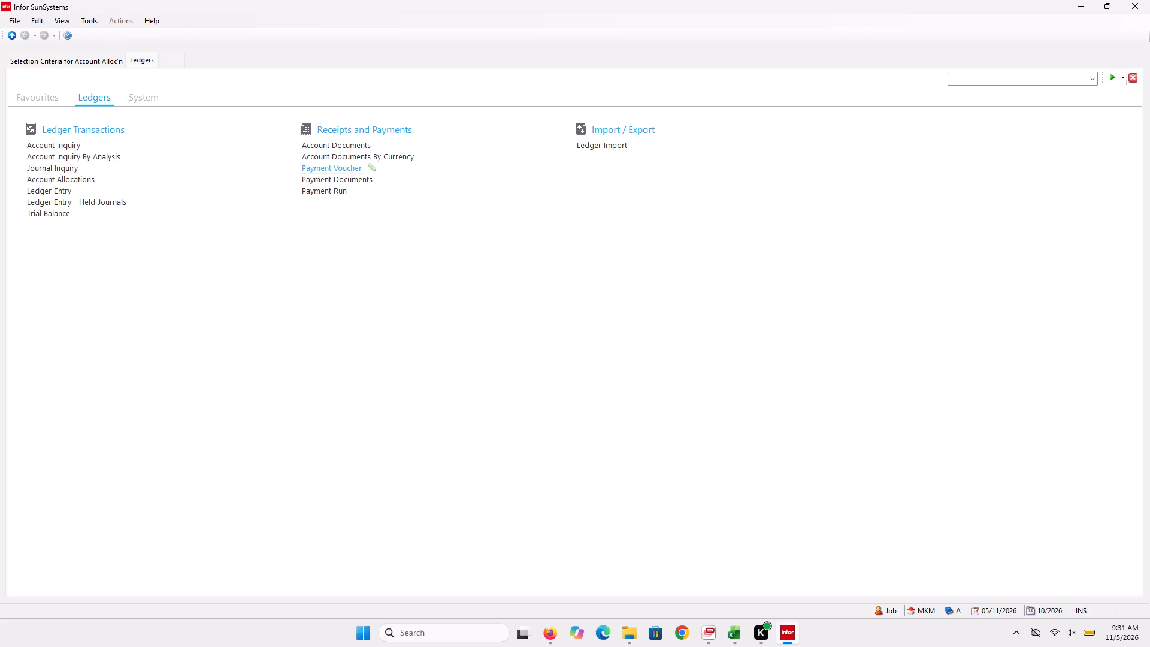
{"action": "double_click", "coordinate": [313, 164]}
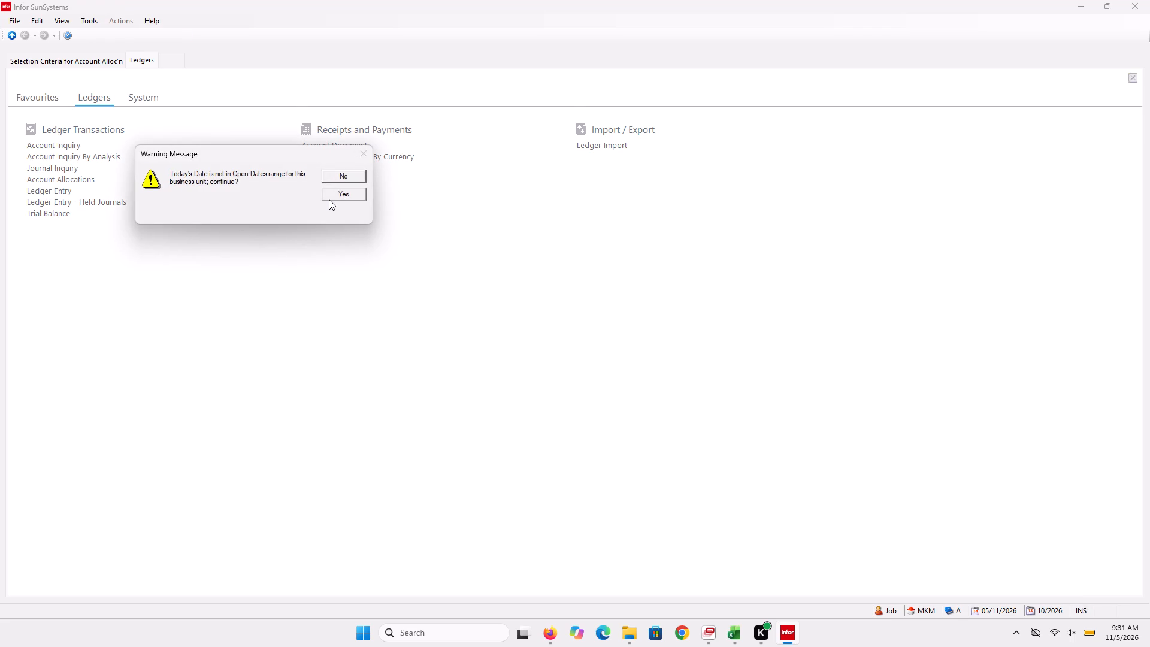
{"action": "left_click", "coordinate": [329, 199]}
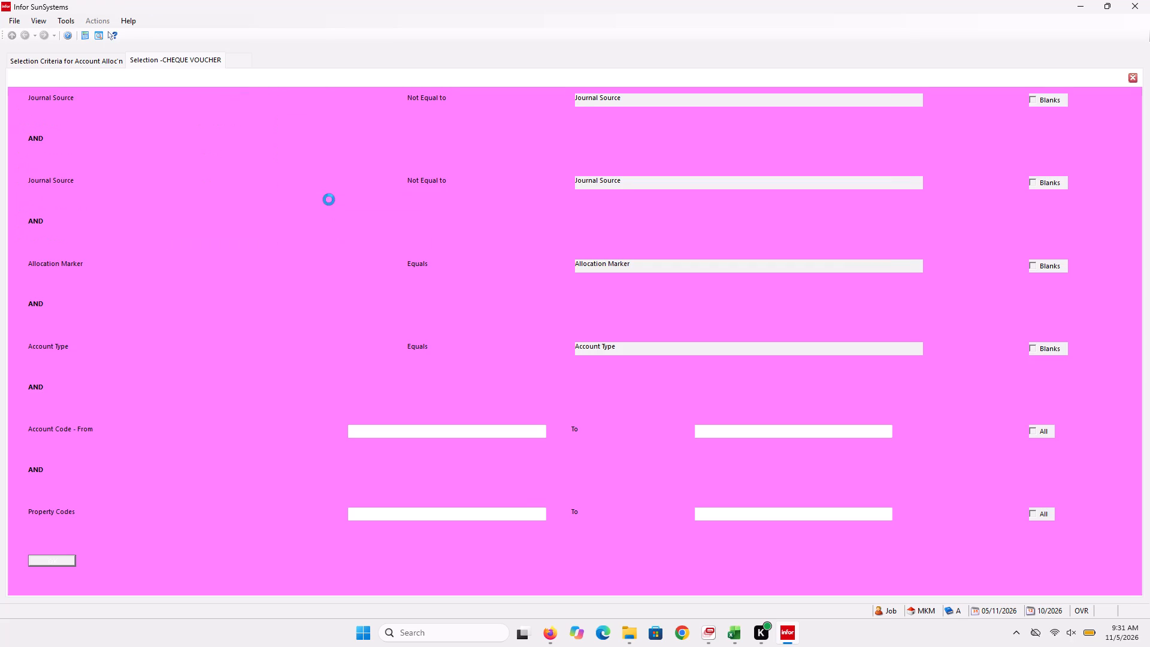
Open Account Documents under Receipts and Payments in another new page, continuing past the open dates warning.
{"action": "left_click", "coordinate": [238, 68]}
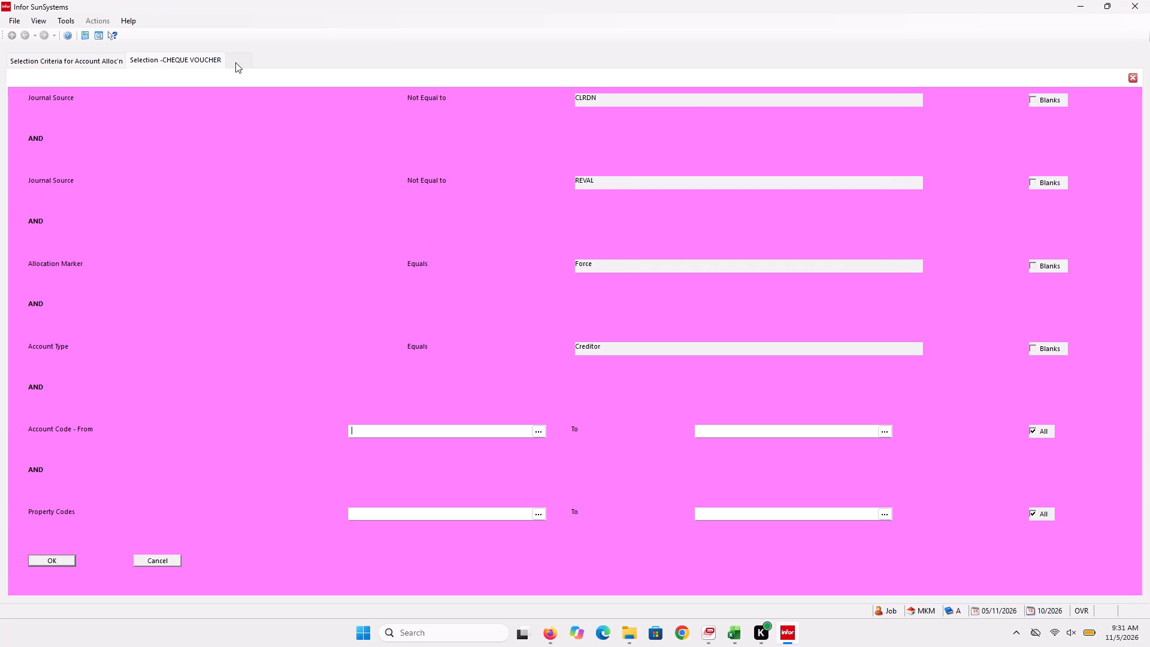
{"action": "left_click", "coordinate": [235, 62]}
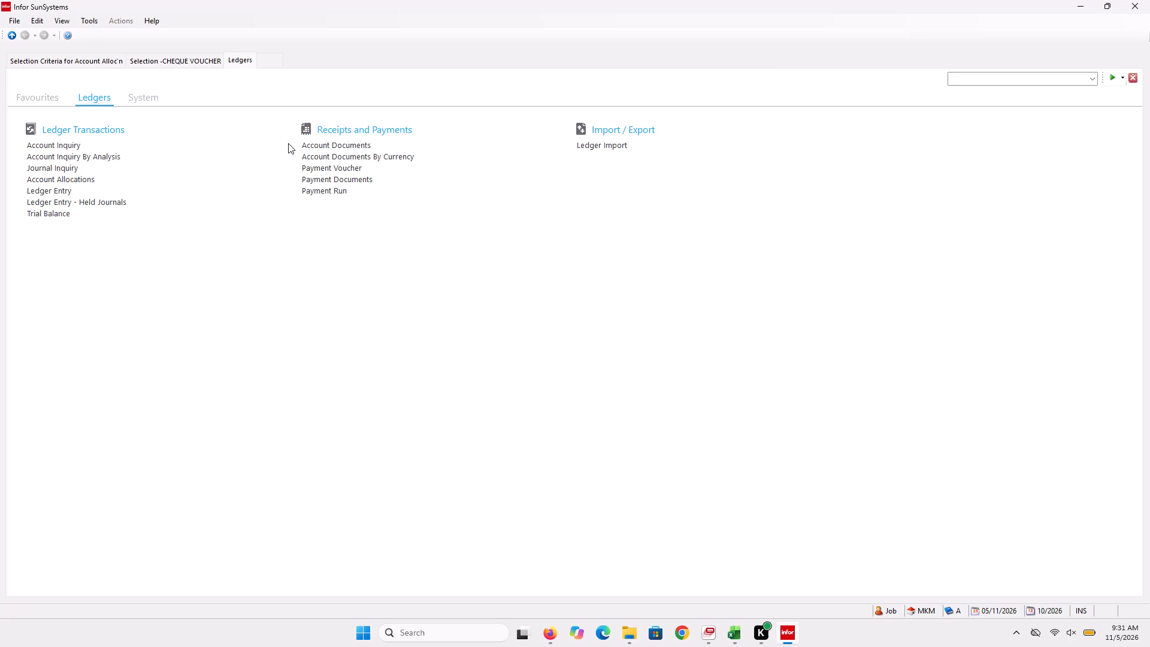
{"action": "double_click", "coordinate": [344, 145]}
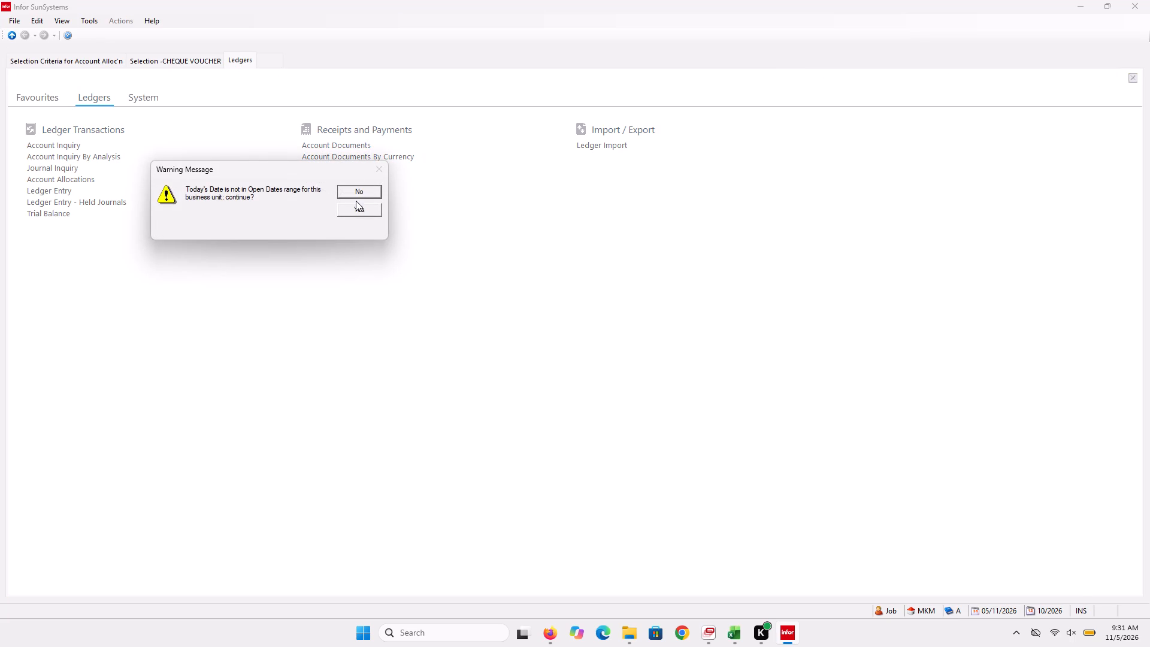
{"action": "left_click", "coordinate": [357, 213]}
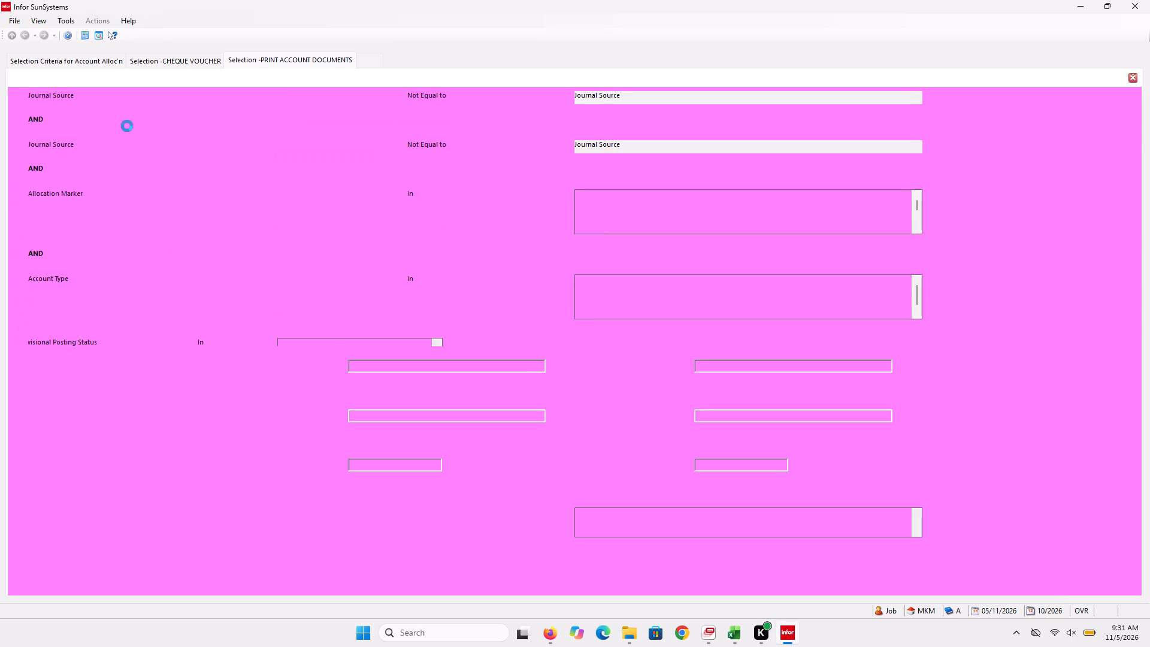
Return to the open selection criteria page for account allocations.
{"action": "left_click", "coordinate": [43, 52]}
{"action": "left_click", "coordinate": [50, 55]}
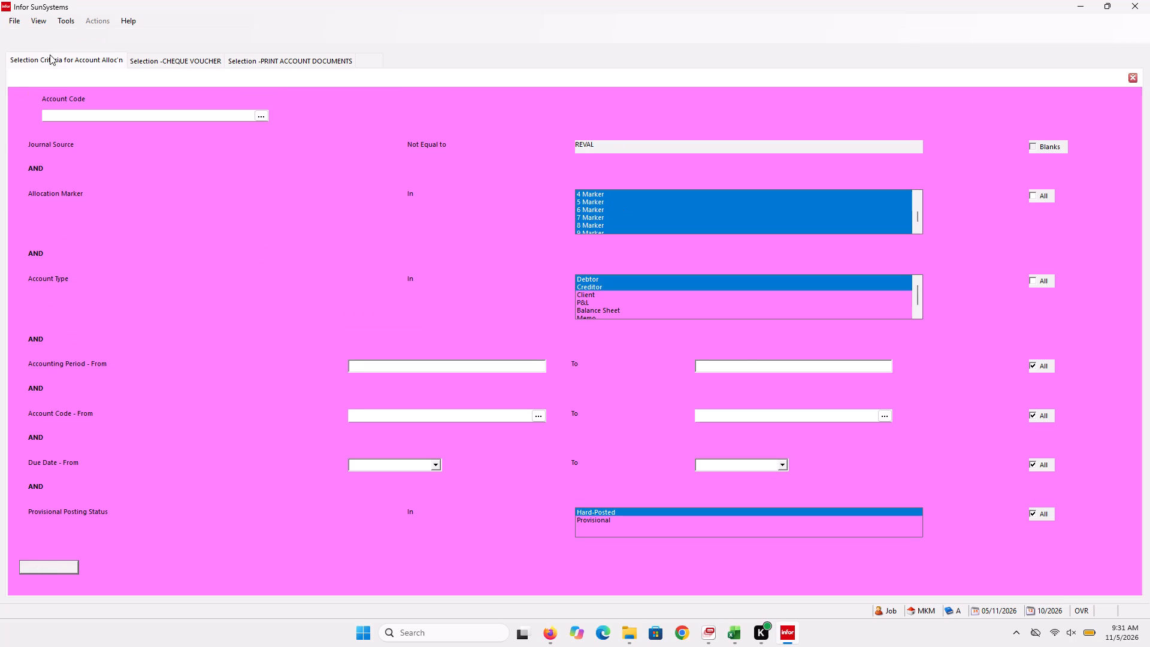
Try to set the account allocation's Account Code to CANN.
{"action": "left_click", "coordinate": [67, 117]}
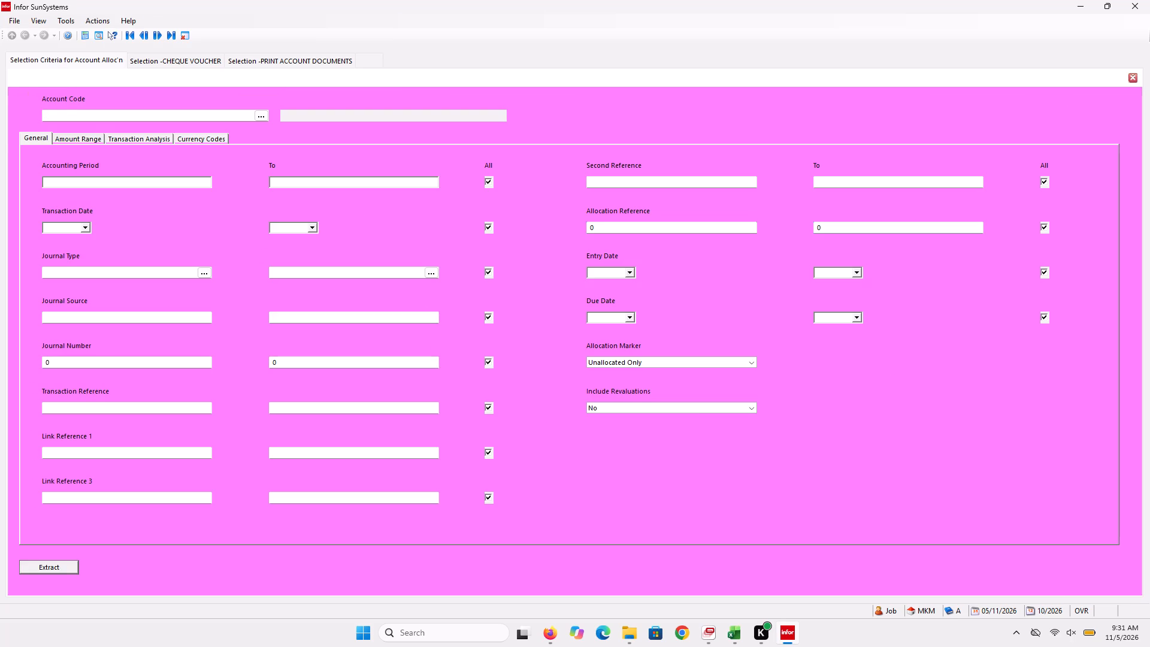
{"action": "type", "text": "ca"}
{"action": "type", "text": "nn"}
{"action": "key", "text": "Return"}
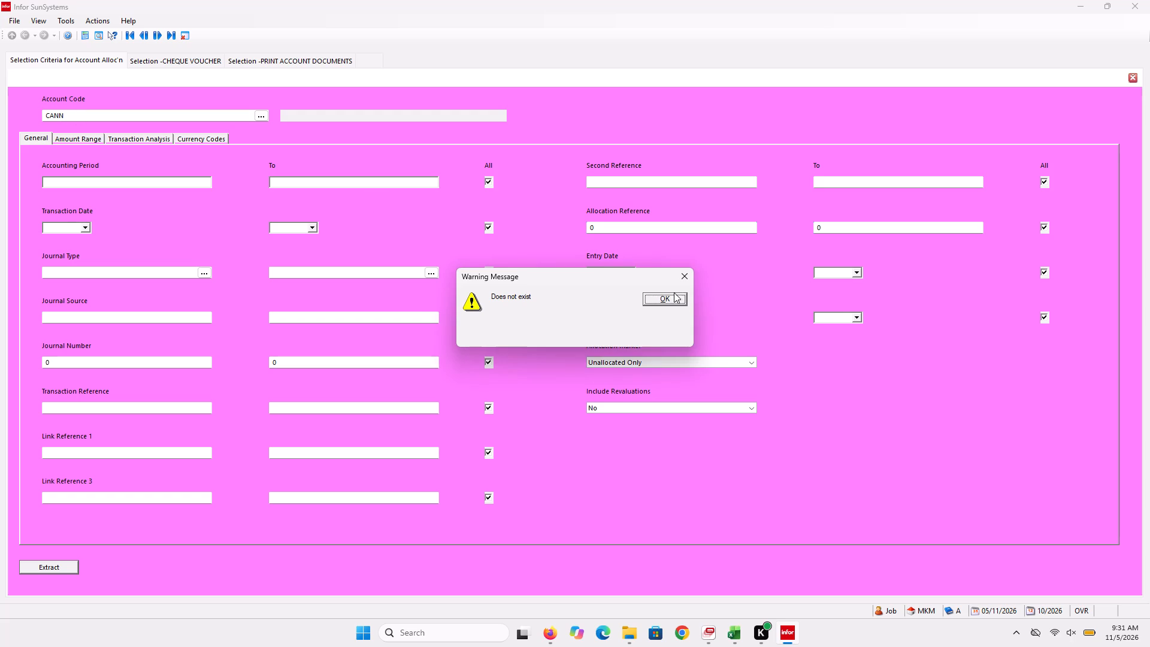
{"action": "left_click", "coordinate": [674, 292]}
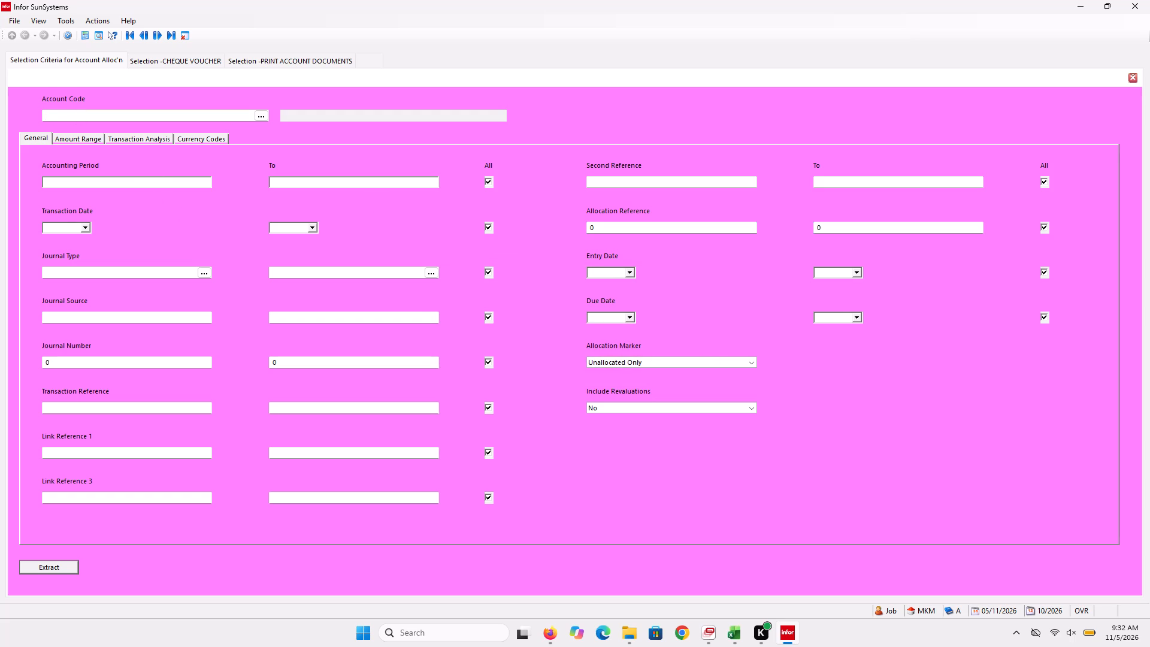
Look up Account Code entries from CAN in the account finder and highlight creditor account CANN003.
{"action": "type", "text": "ca"}
{"action": "key", "text": "n"}
{"action": "left_click", "coordinate": [253, 113]}
{"action": "left_click", "coordinate": [257, 113]}
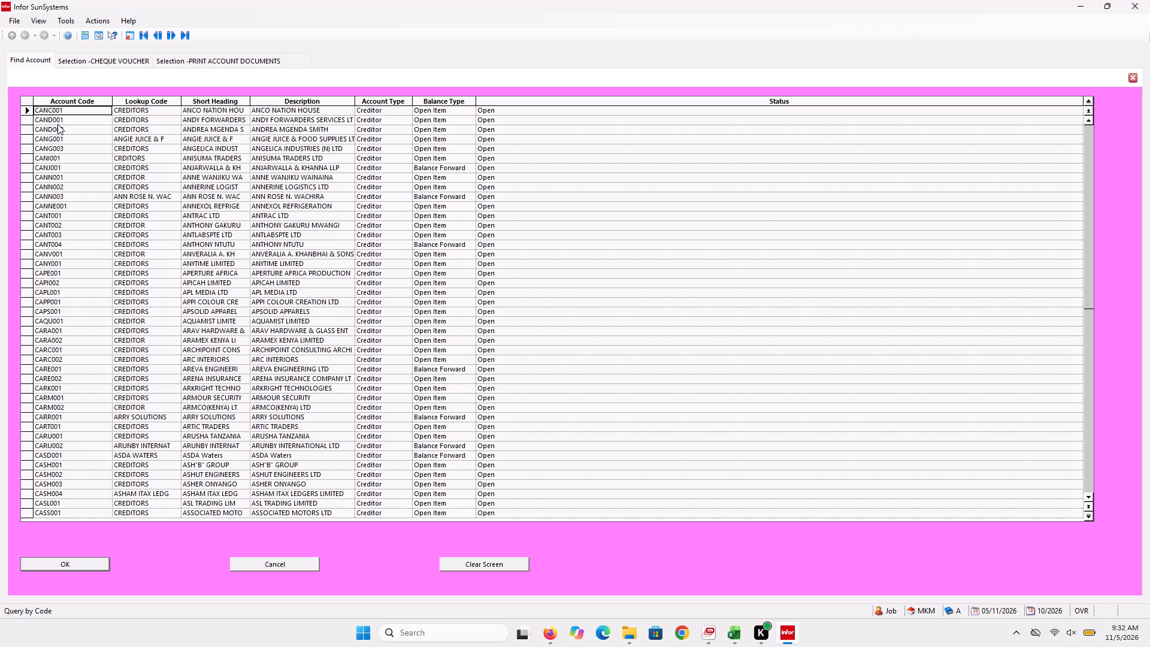
{"action": "key", "text": "Down"}
{"action": "key", "text": "Down"}
{"action": "key", "text": "Down"}
{"action": "key", "text": "Down"}
{"action": "key", "text": "Down"}
{"action": "key", "text": "Down"}
{"action": "key", "text": "Down"}
{"action": "key", "text": "Down"}
{"action": "key", "text": "Down"}
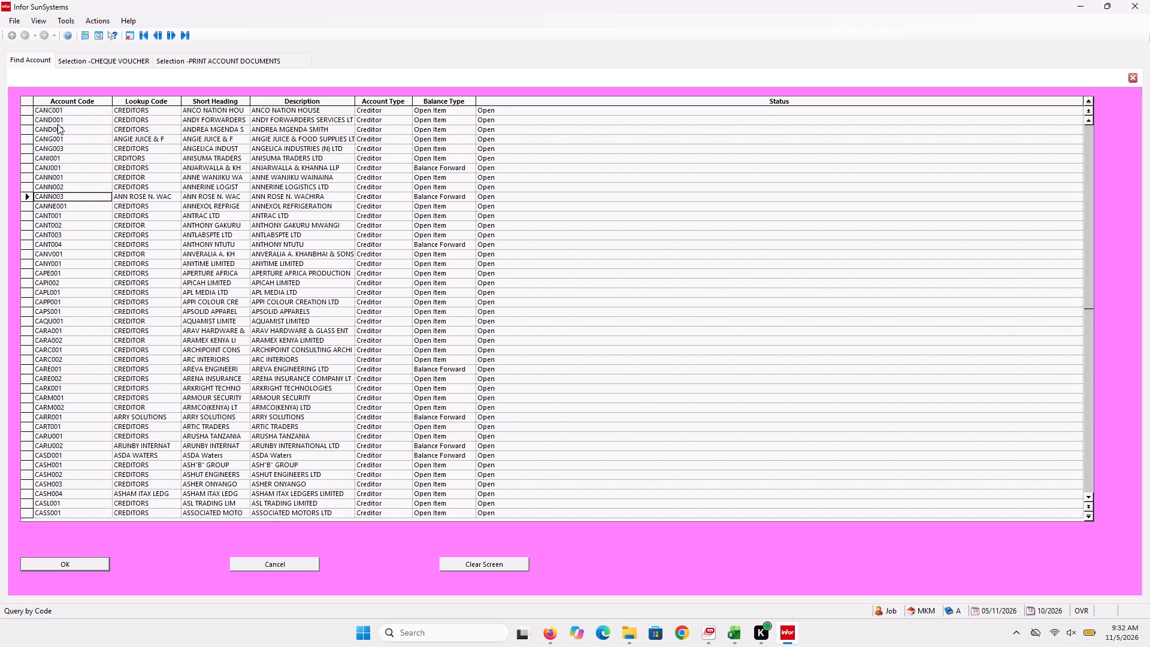
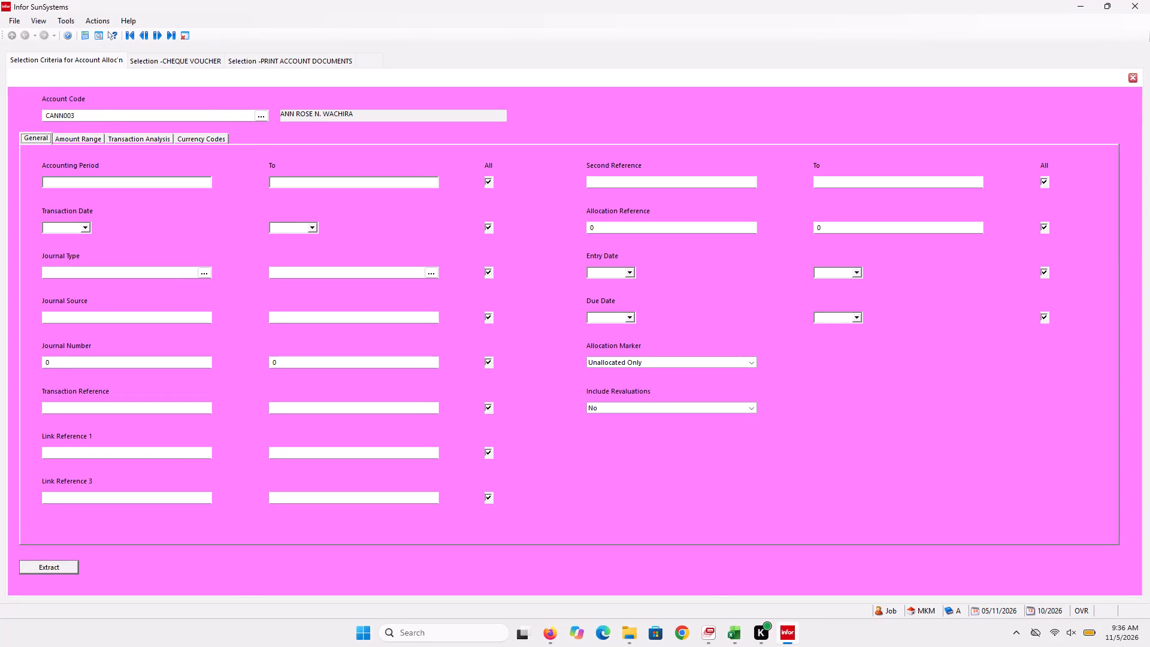
{"action": "left_click", "coordinate": [258, 110]}
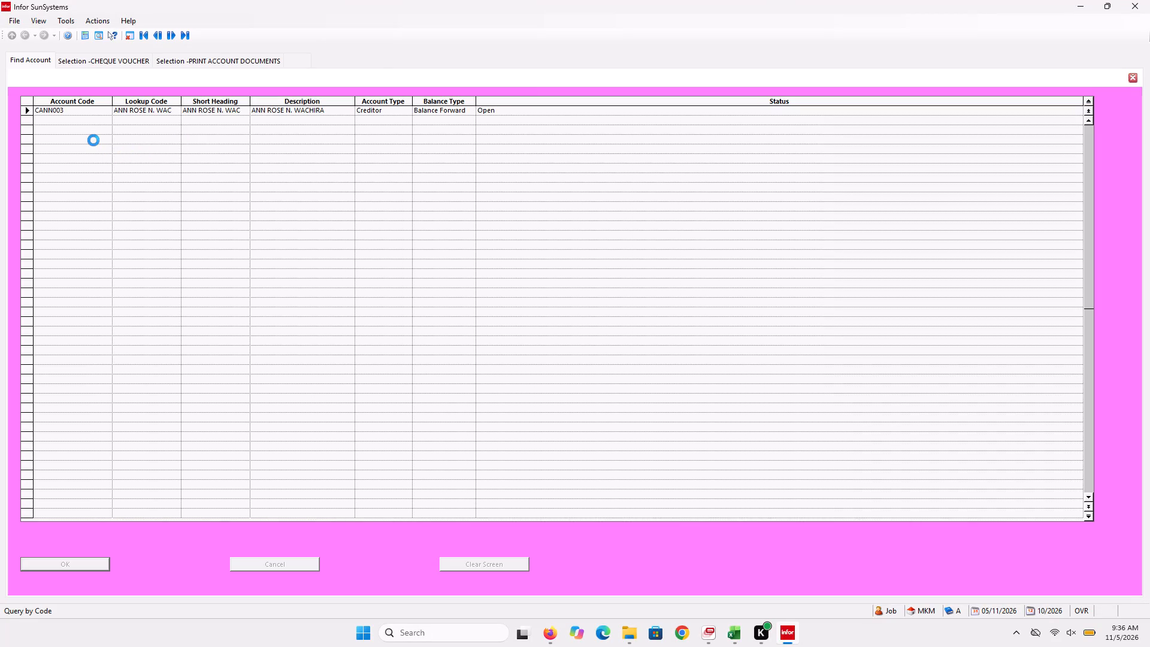
{"action": "key", "text": "Return"}
{"action": "key", "text": "Return"}
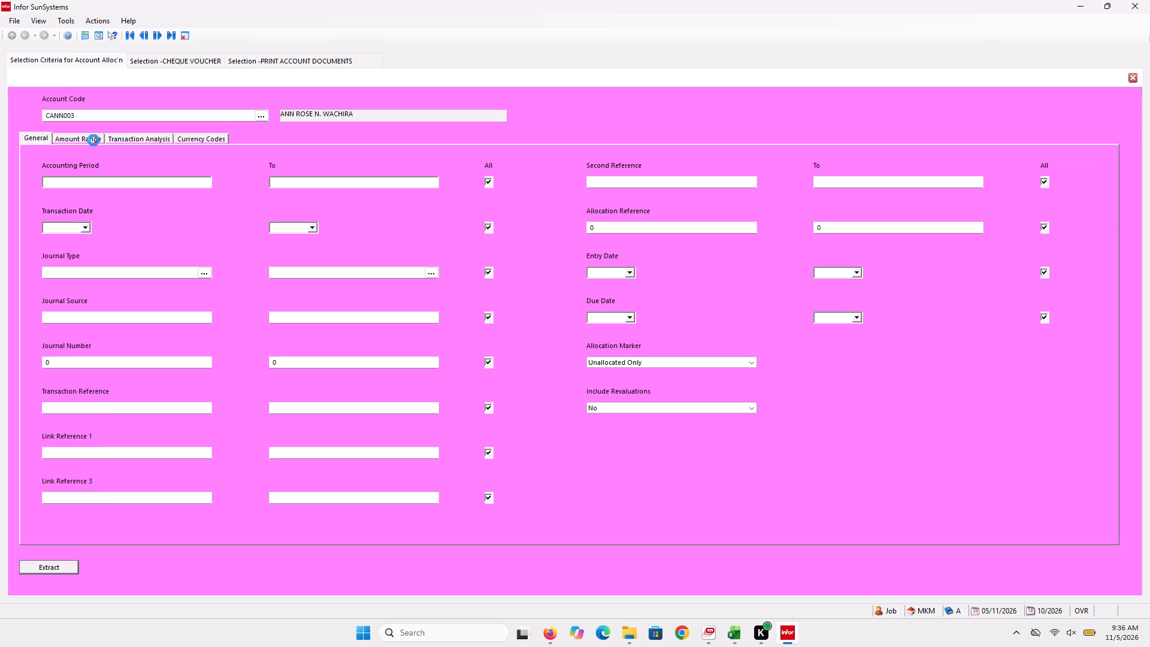
{"action": "key", "text": "Return"}
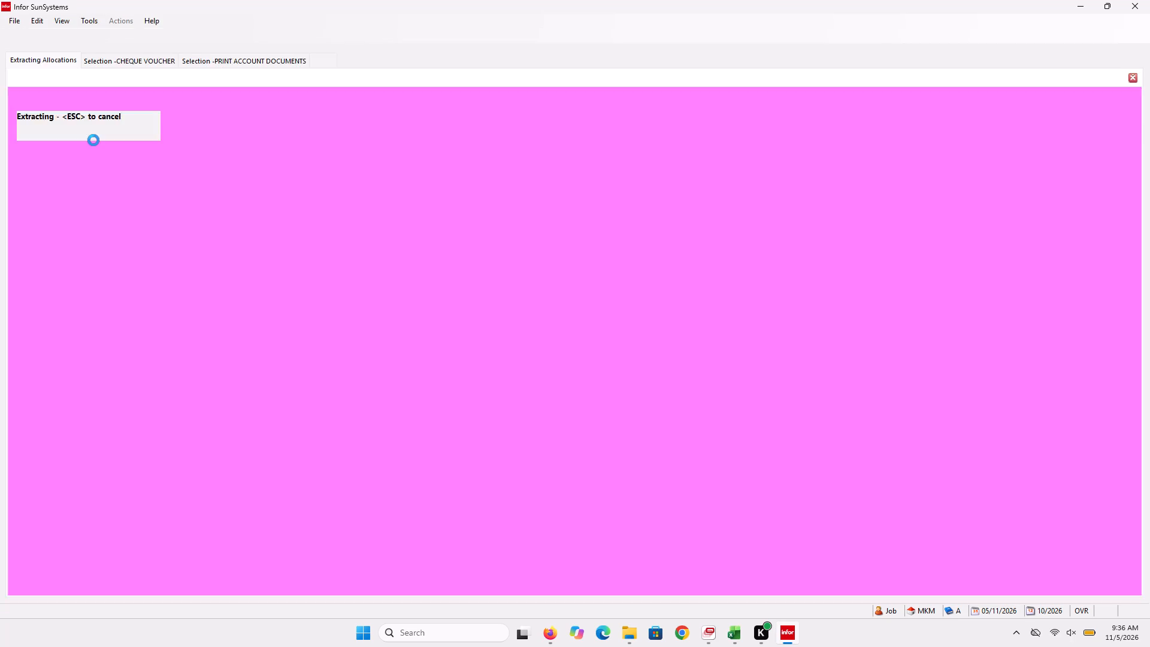
{"action": "left_click", "coordinate": [86, 137]}
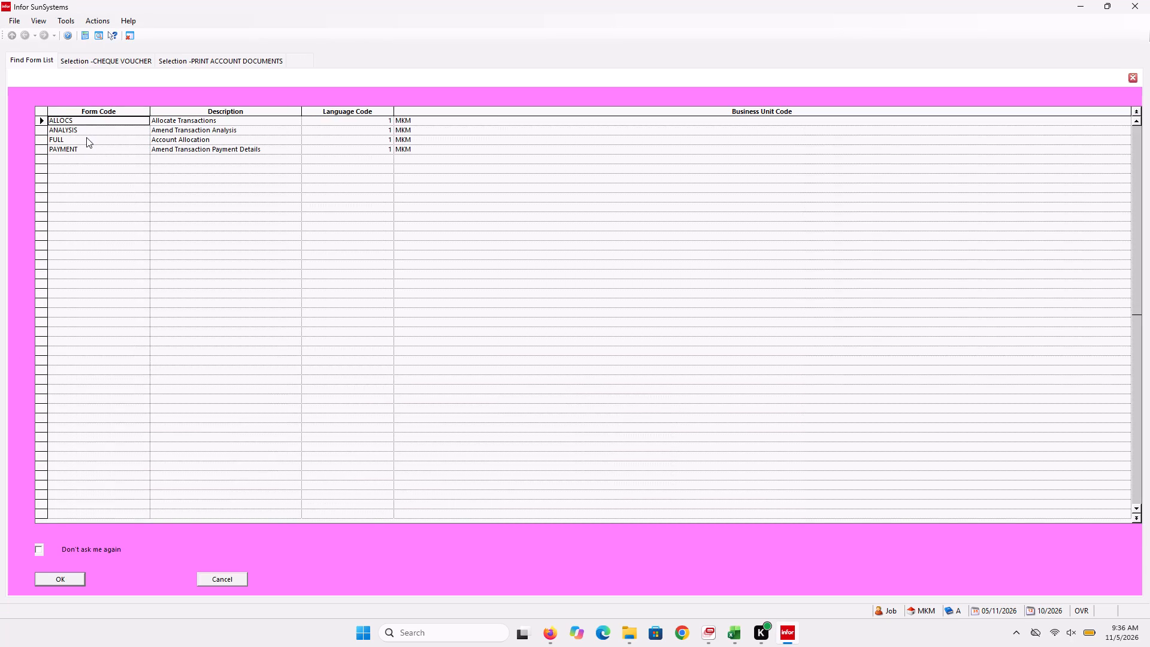
{"action": "key", "text": "Return"}
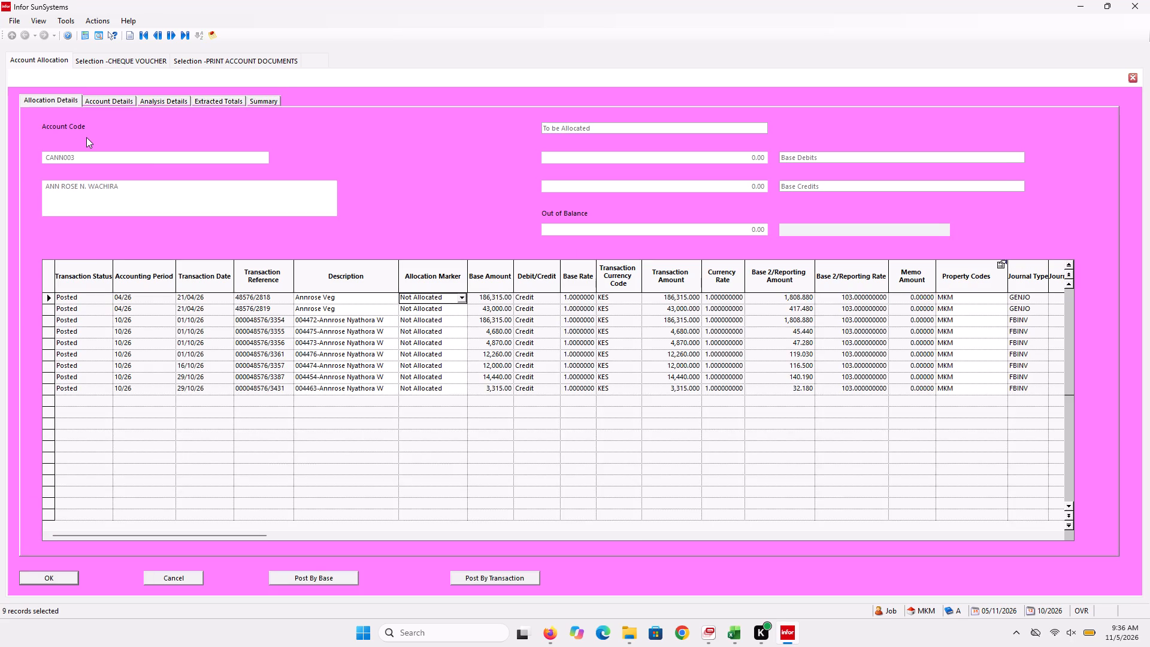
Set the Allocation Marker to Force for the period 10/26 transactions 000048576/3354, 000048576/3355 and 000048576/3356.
{"action": "key", "text": "Down"}
{"action": "key", "text": "Down"}
{"action": "key", "text": "Down"}
{"action": "key", "text": "Up"}
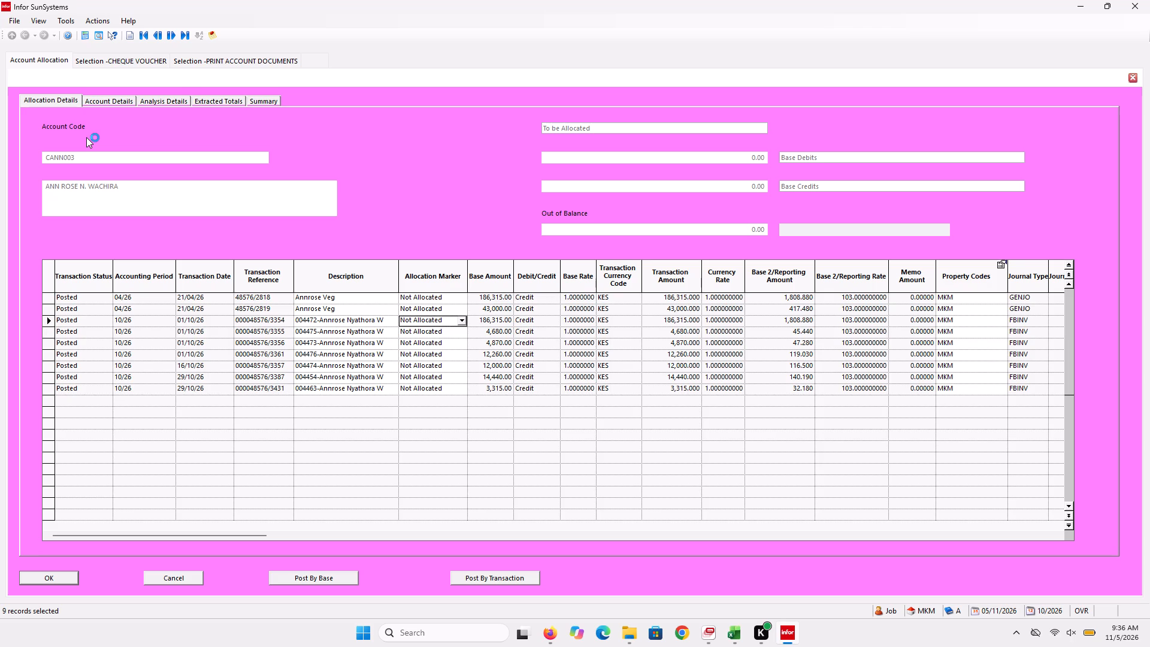
{"action": "key", "text": "f"}
{"action": "key", "text": "Down"}
{"action": "key", "text": "Down"}
{"action": "key", "text": "f"}
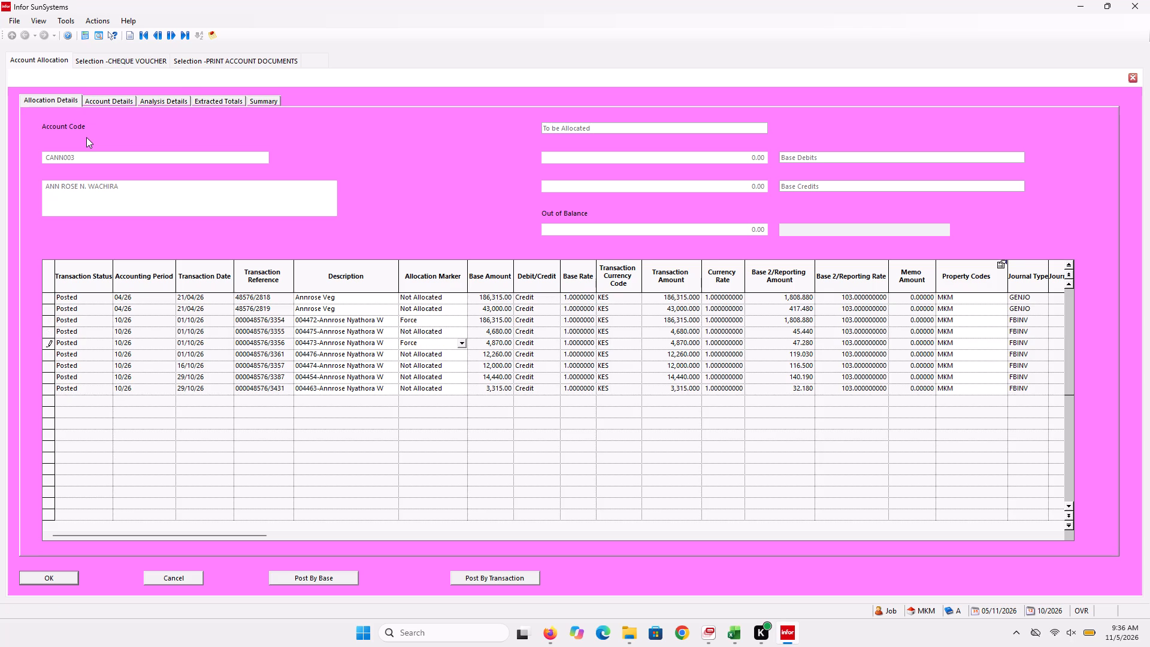
{"action": "key", "text": "Up"}
{"action": "key", "text": "Up"}
{"action": "key", "text": "f"}
{"action": "key", "text": "Down"}
{"action": "key", "text": "f"}
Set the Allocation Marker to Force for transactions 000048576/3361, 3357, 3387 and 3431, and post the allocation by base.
{"action": "key", "text": "Down"}
{"action": "key", "text": "Down"}
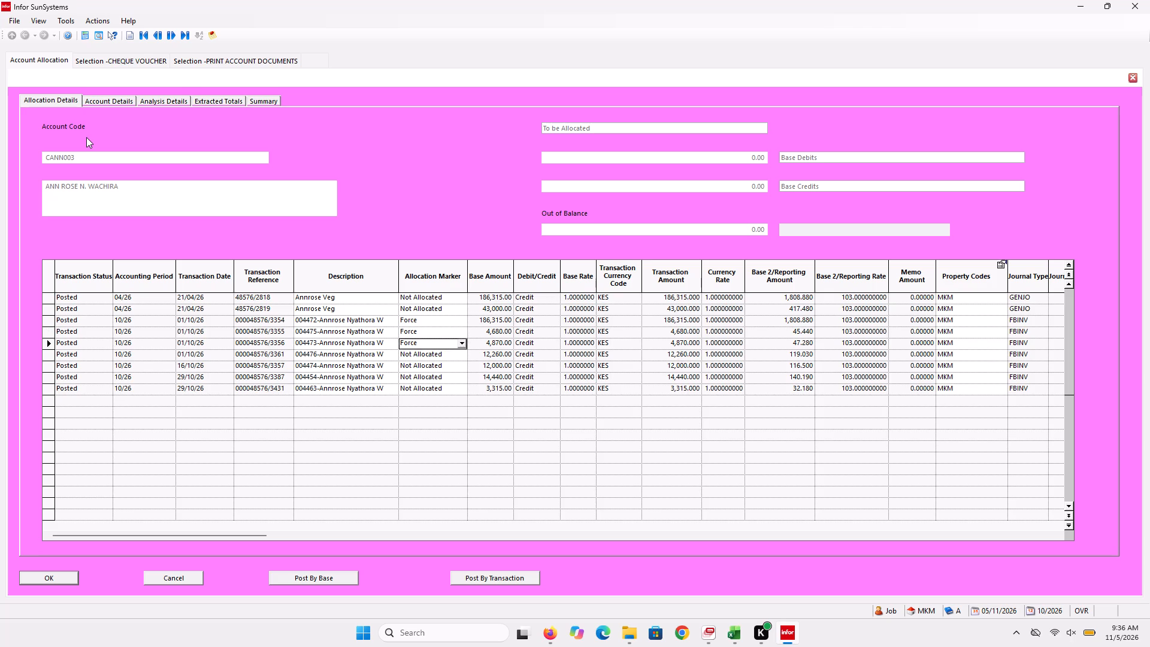
{"action": "key", "text": "f"}
{"action": "key", "text": "Down"}
{"action": "key", "text": "f"}
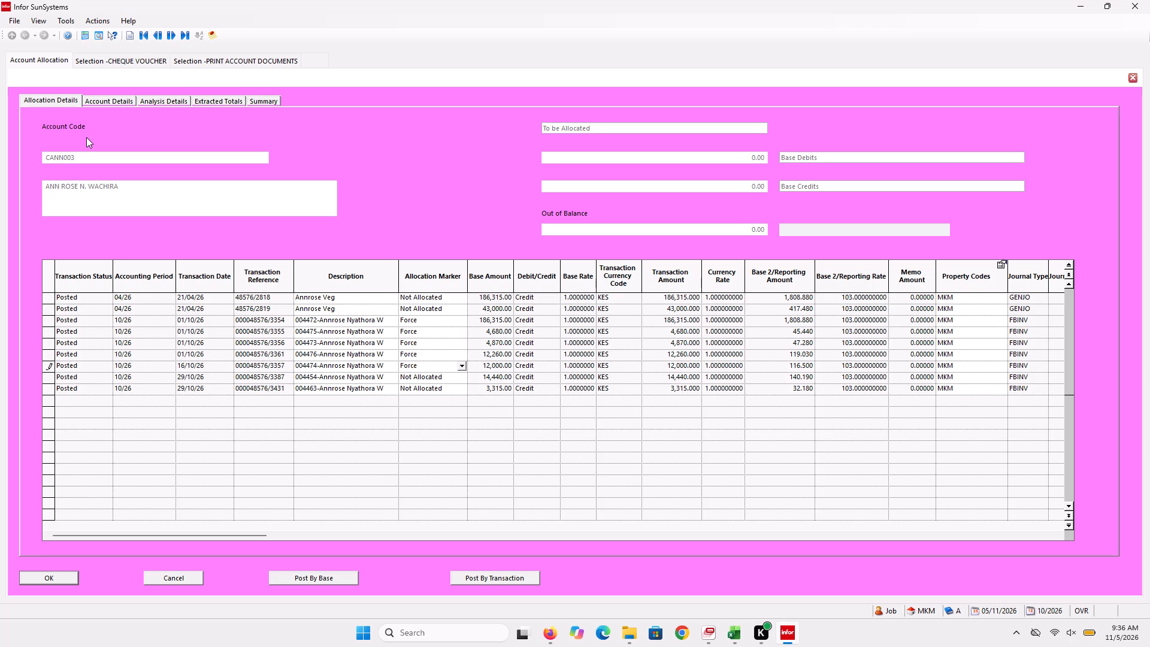
{"action": "key", "text": "Down"}
{"action": "key", "text": "f"}
{"action": "key", "text": "Down"}
{"action": "key", "text": "f"}
{"action": "key", "text": "Up"}
{"action": "key", "text": "Up"}
{"action": "key", "text": "Up"}
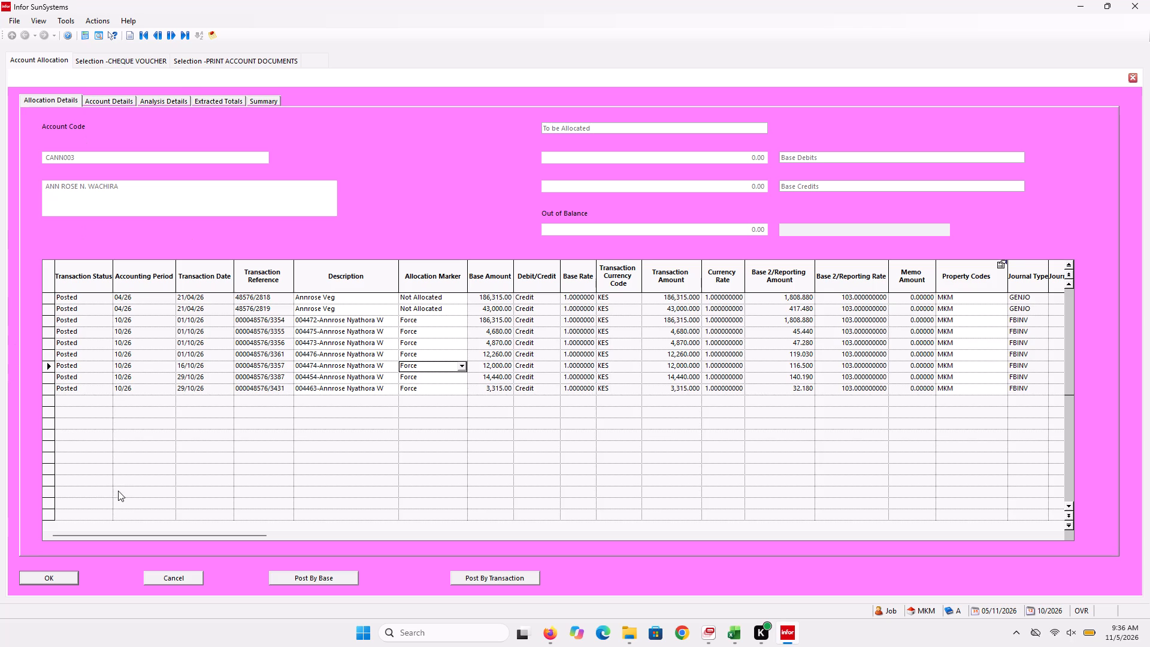
{"action": "left_click", "coordinate": [338, 575]}
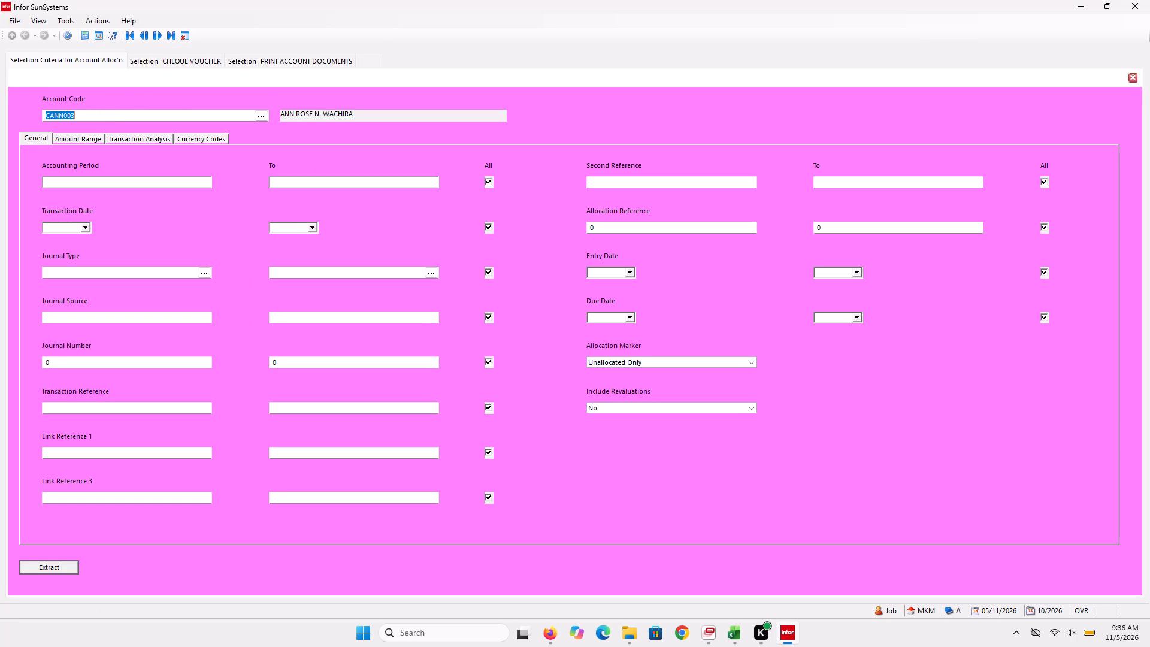
{"action": "key", "text": "ctrl+c"}
{"action": "left_click", "coordinate": [166, 65]}
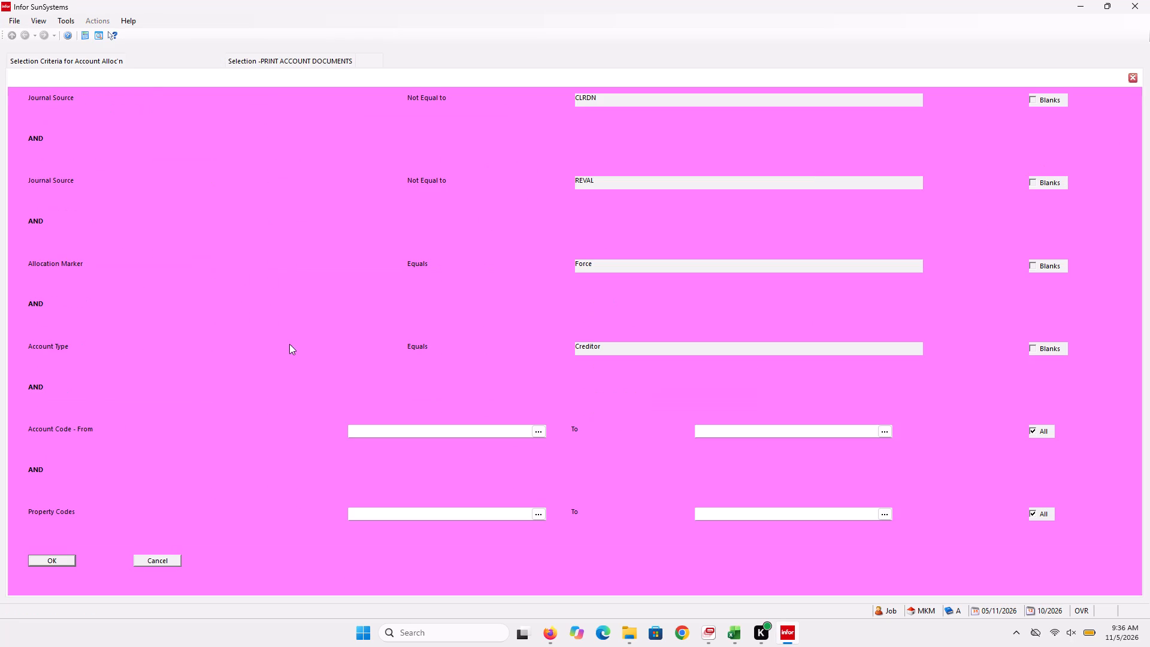
{"action": "left_click", "coordinate": [379, 431]}
{"action": "key", "text": "ctrl+v"}
{"action": "left_click", "coordinate": [721, 434]}
{"action": "key", "text": "ctrl+v"}
{"action": "key", "text": "Return"}
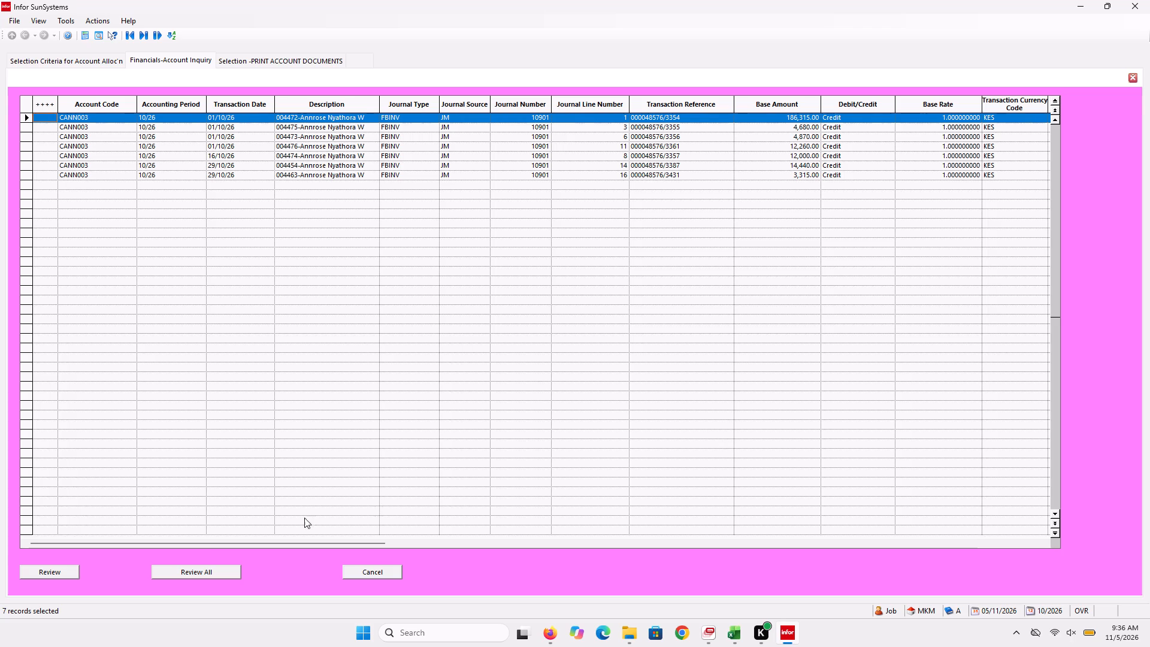
Review all the selected cheque voucher transactions and run Ledger Inquiry as their report process.
{"action": "left_click", "coordinate": [193, 573]}
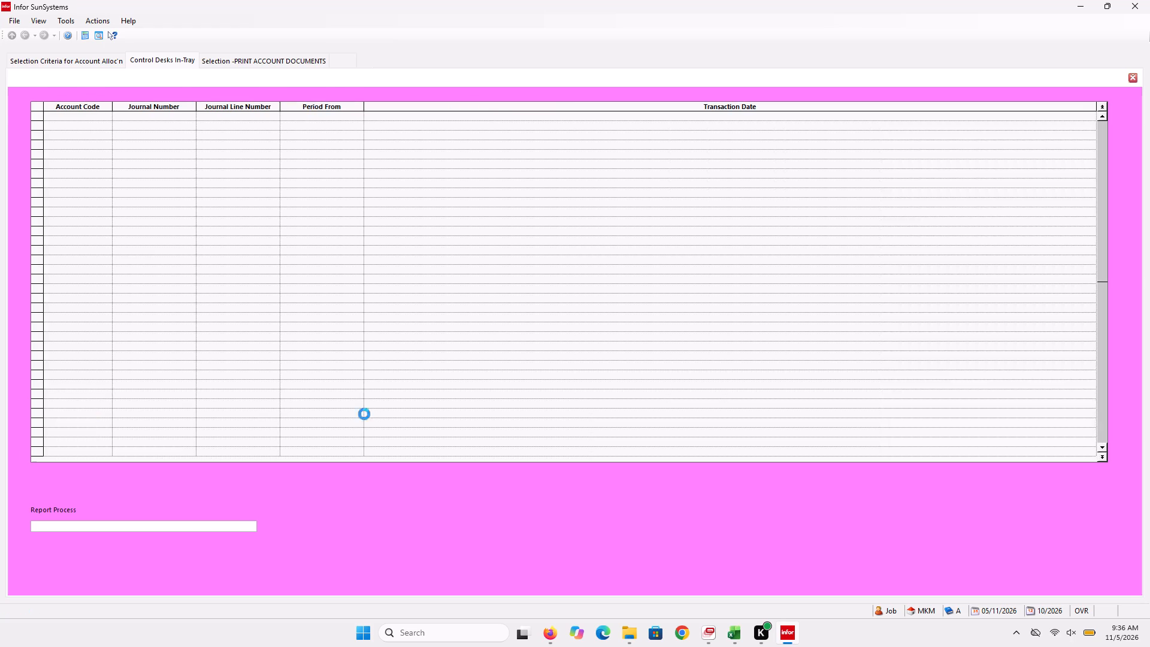
{"action": "left_click", "coordinate": [250, 516]}
{"action": "left_click", "coordinate": [250, 523]}
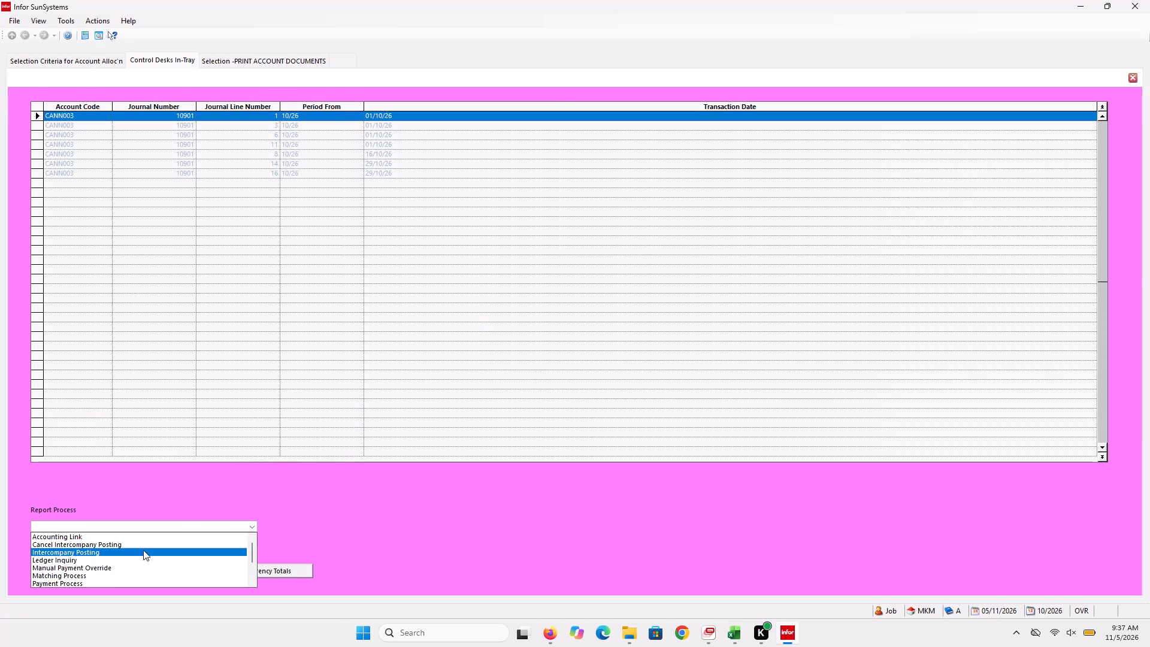
{"action": "left_click", "coordinate": [141, 560]}
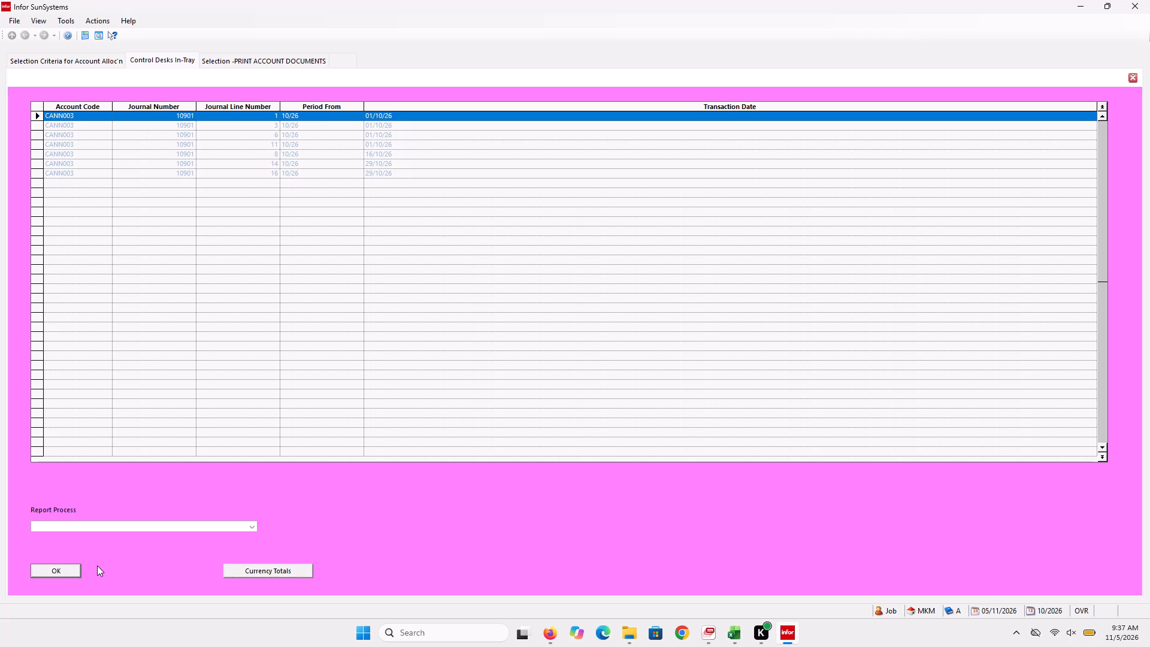
{"action": "left_click", "coordinate": [67, 570]}
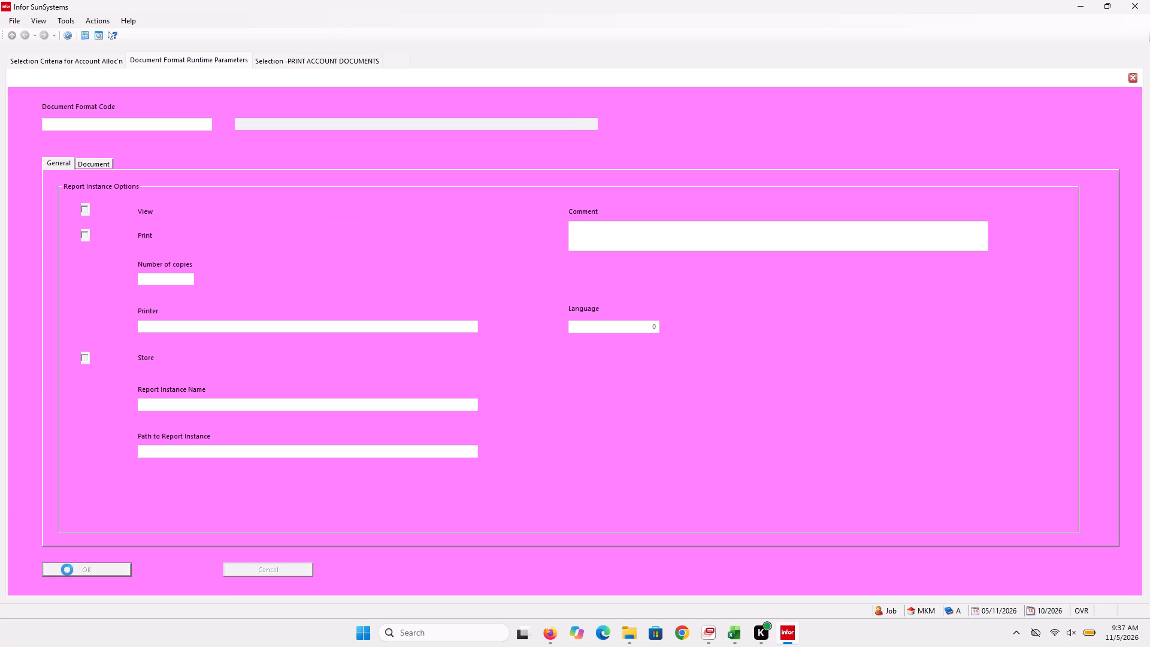
Choose document format VOUCHER_MKM, Cheque Payment Voucher, run it for viewing and dismiss the completion message.
{"action": "left_click", "coordinate": [200, 122]}
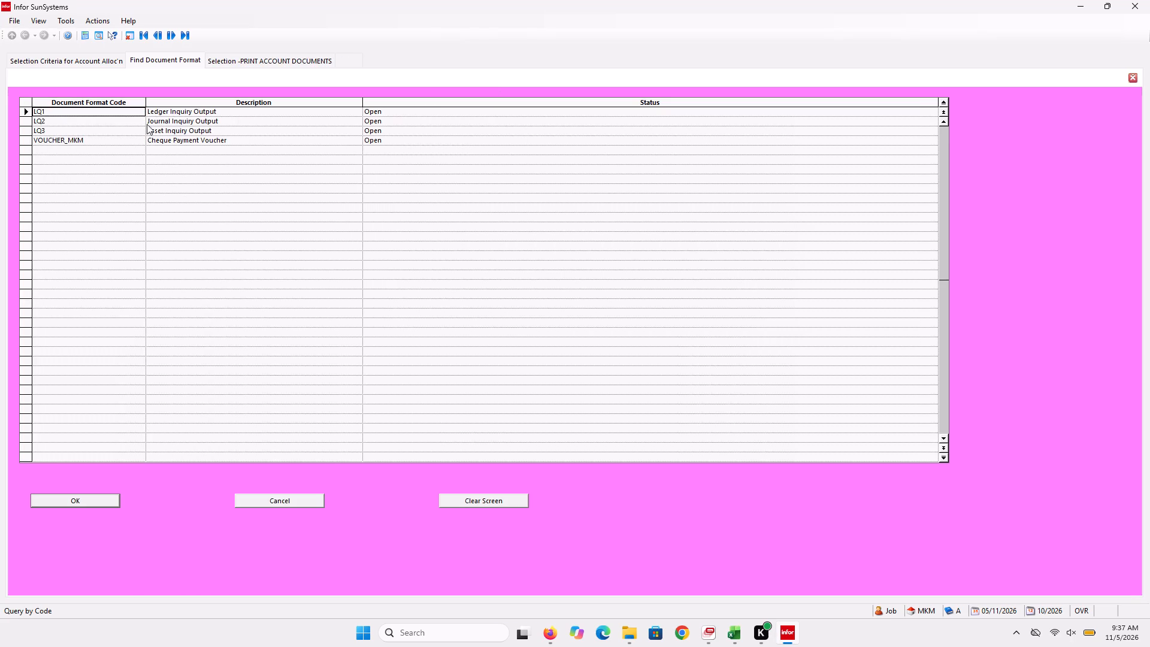
{"action": "left_click", "coordinate": [143, 146]}
{"action": "left_click", "coordinate": [138, 143]}
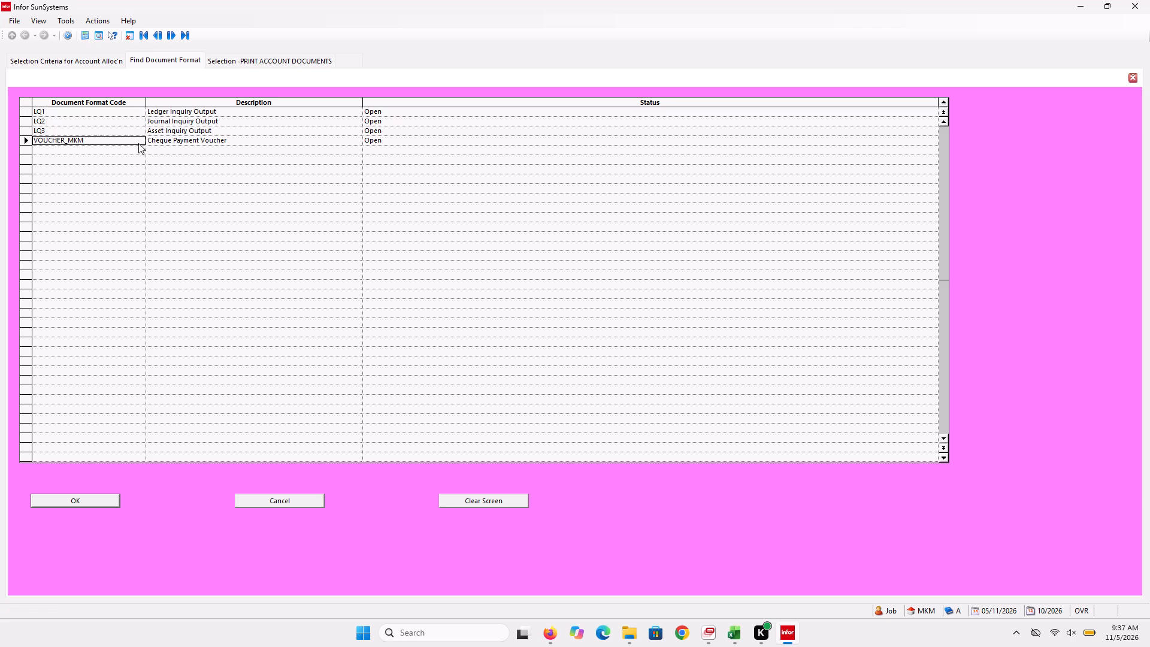
{"action": "key", "text": "Return"}
{"action": "key", "text": "Return"}
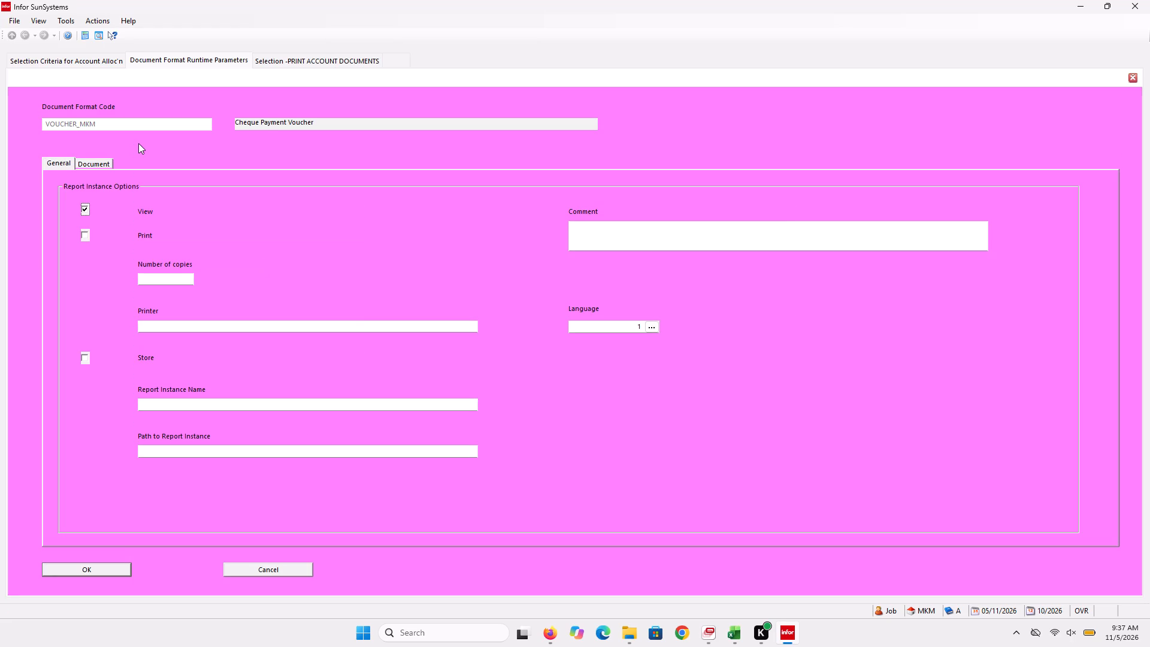
{"action": "key", "text": "Return"}
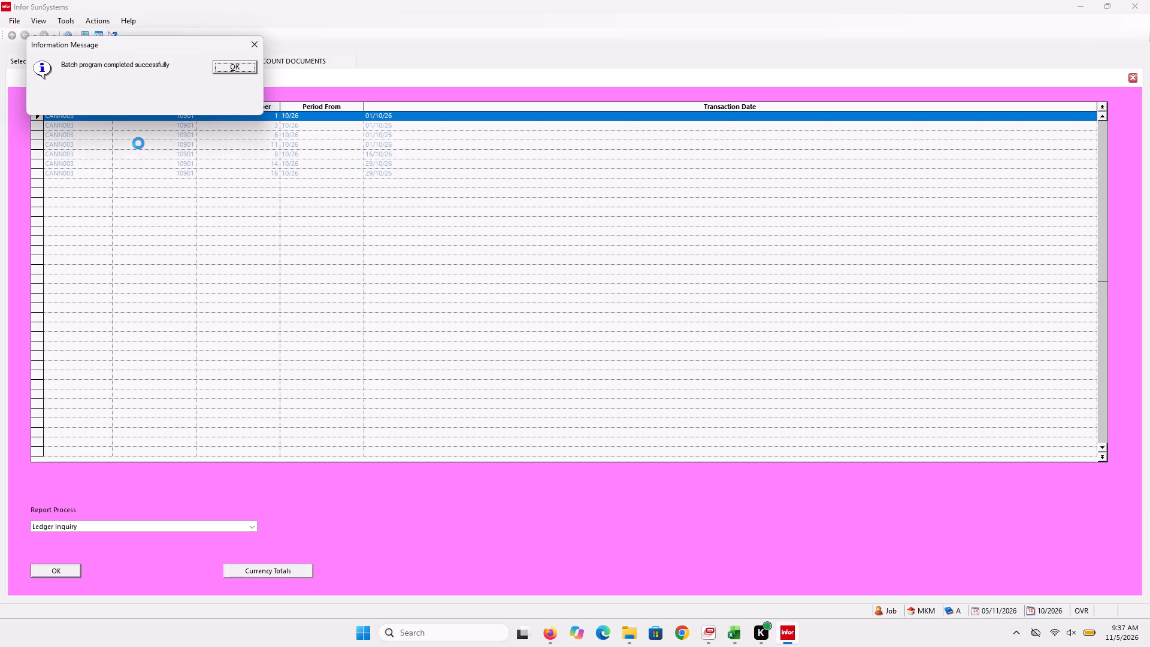
{"action": "left_click", "coordinate": [241, 71]}
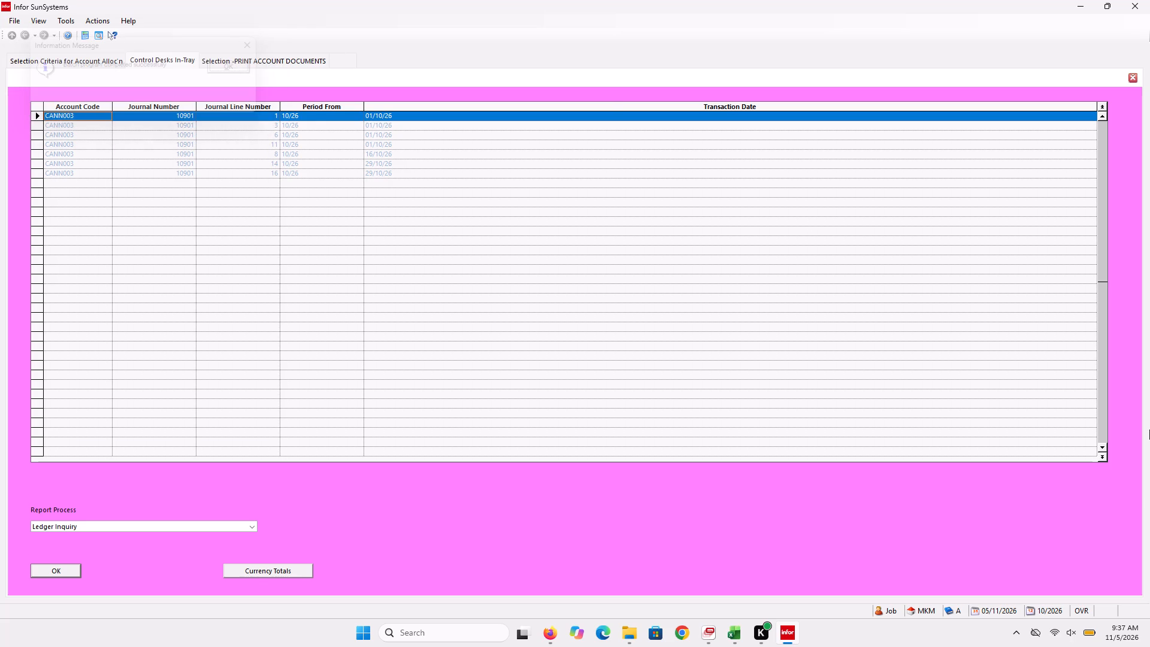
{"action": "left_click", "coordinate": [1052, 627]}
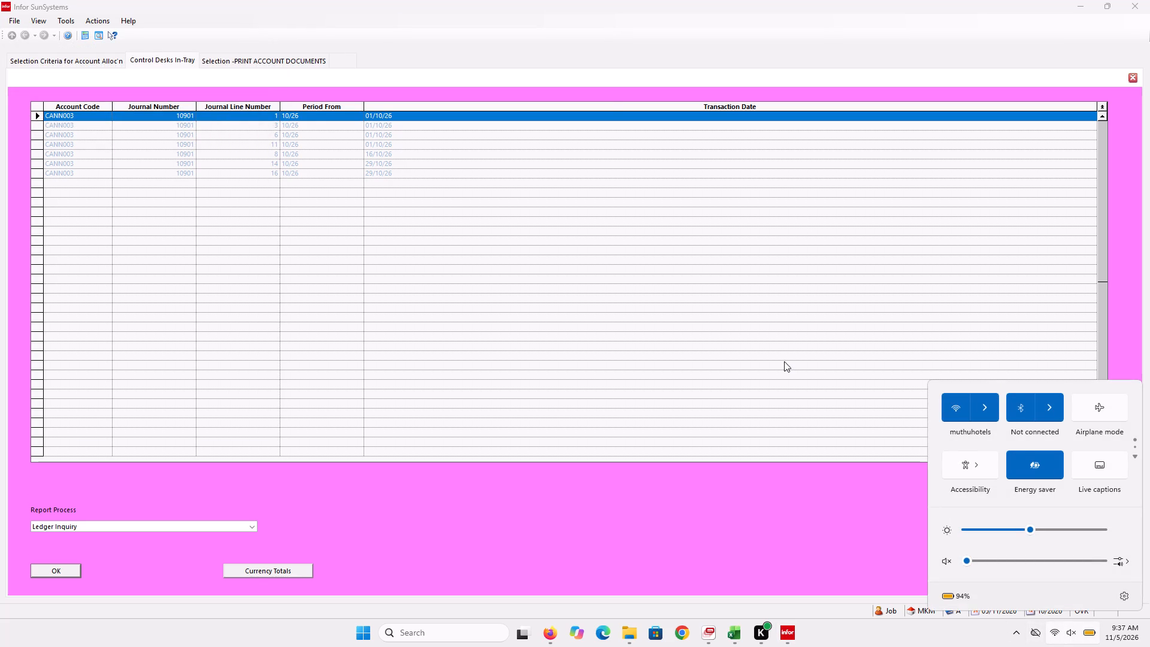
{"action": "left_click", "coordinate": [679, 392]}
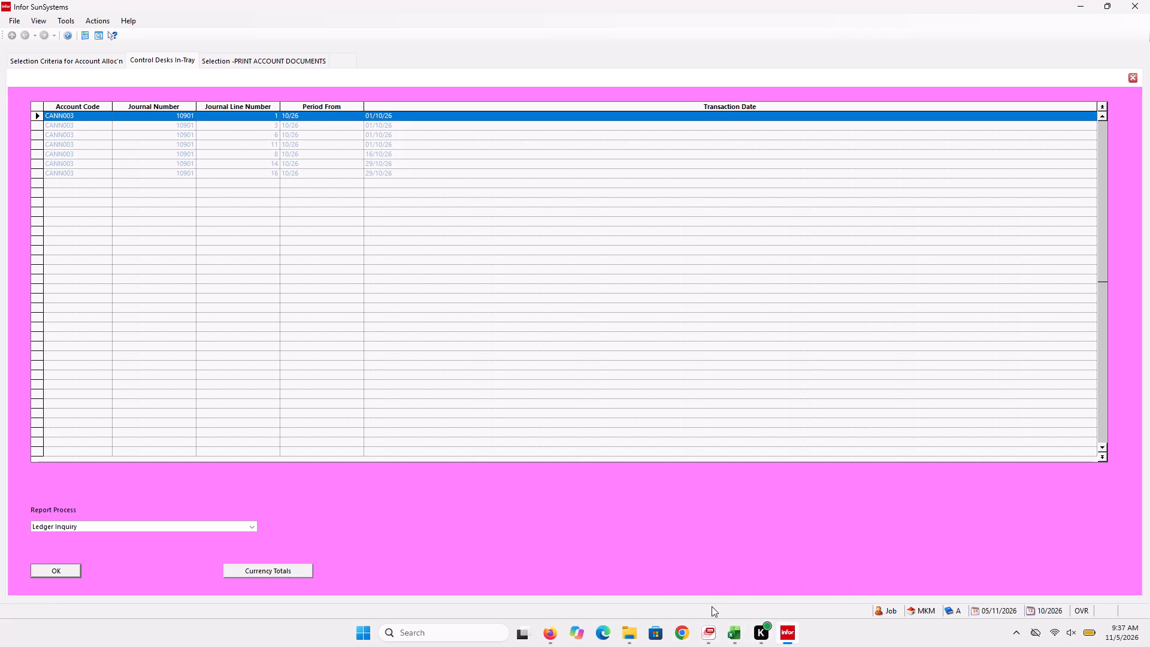
Minimize the main SunSystems window and maximize the Infor SunSystems Reporting window holding the voucher report.
{"action": "left_click", "coordinate": [1081, 1]}
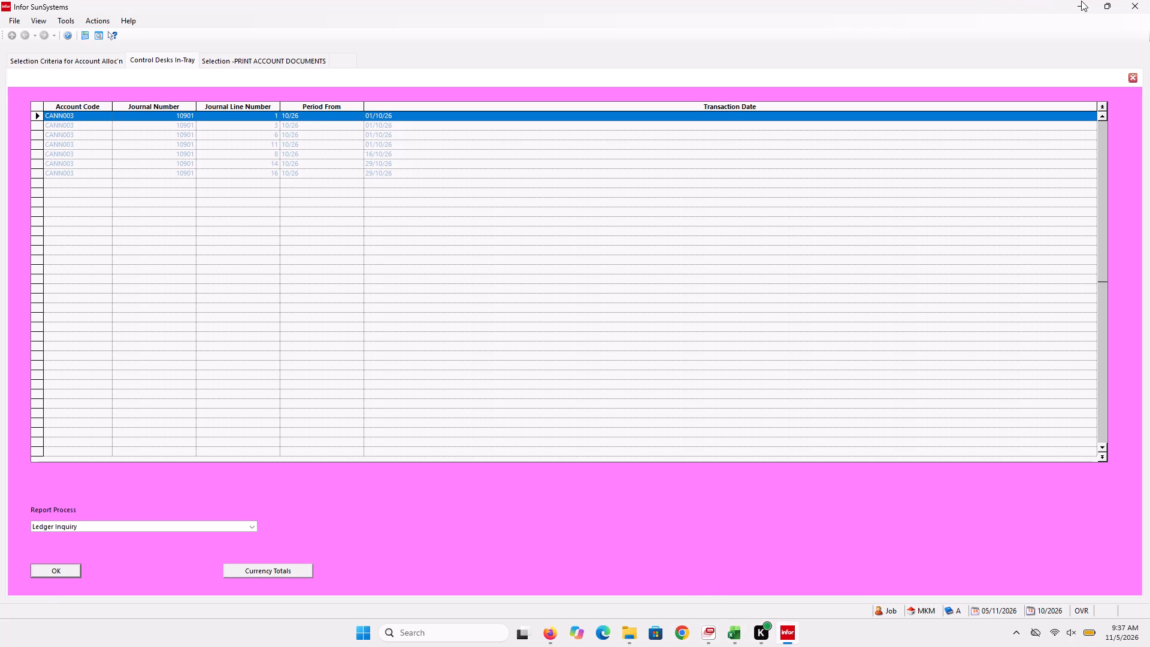
{"action": "left_click", "coordinate": [1082, 6]}
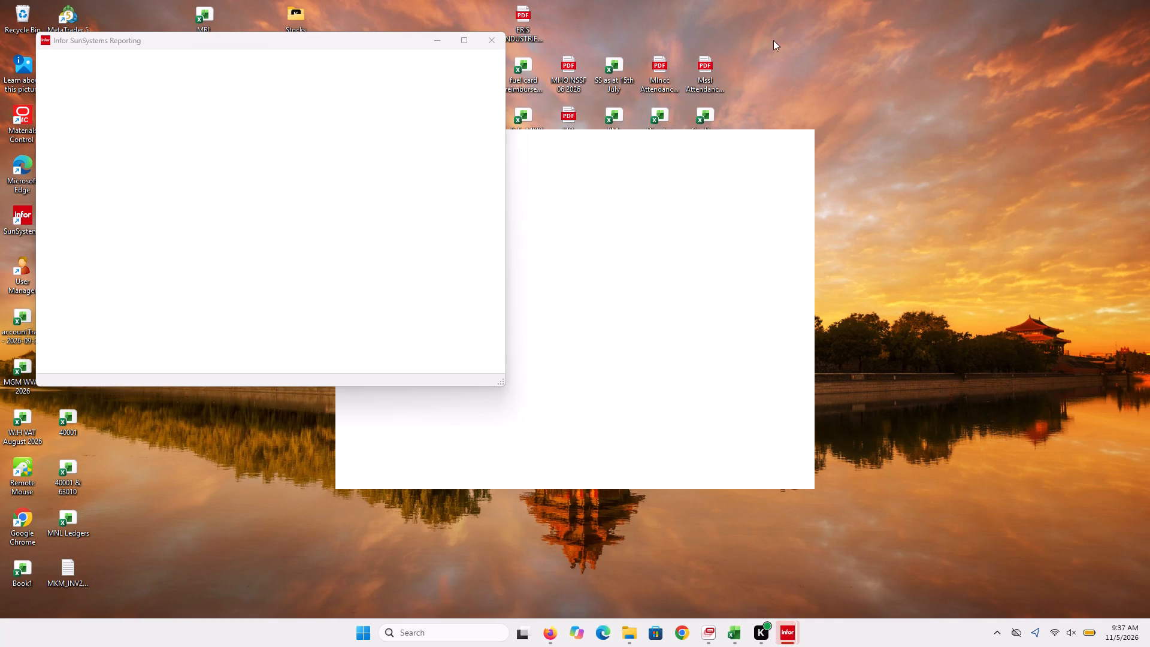
{"action": "left_click", "coordinate": [834, 165]}
{"action": "left_click", "coordinate": [842, 191]}
{"action": "left_click", "coordinate": [456, 41]}
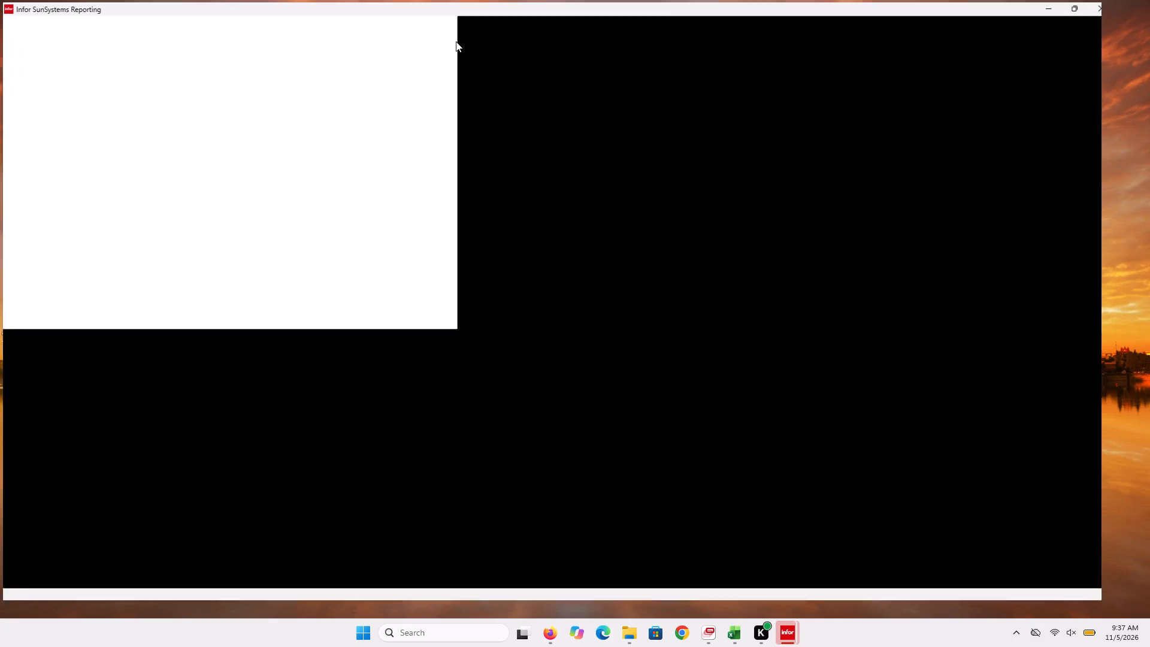
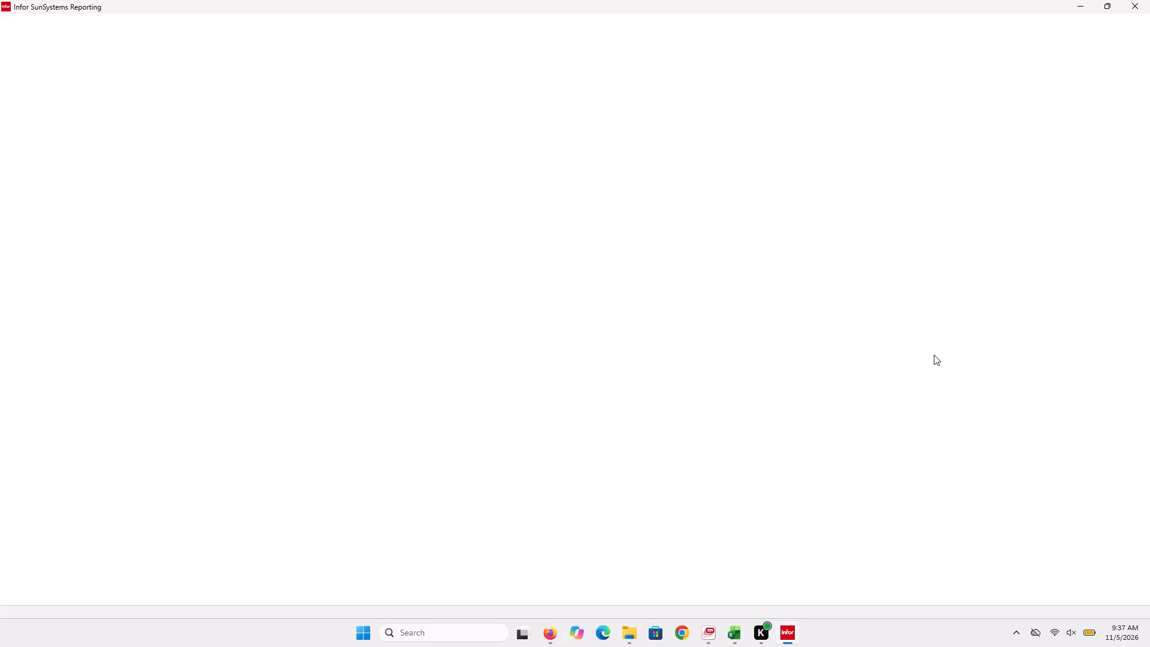
Switch from the blank reporting window back to the main Infor SunSystems window with the CANN003 transaction list.
{"action": "left_click", "coordinate": [783, 642]}
{"action": "left_click", "coordinate": [748, 596]}
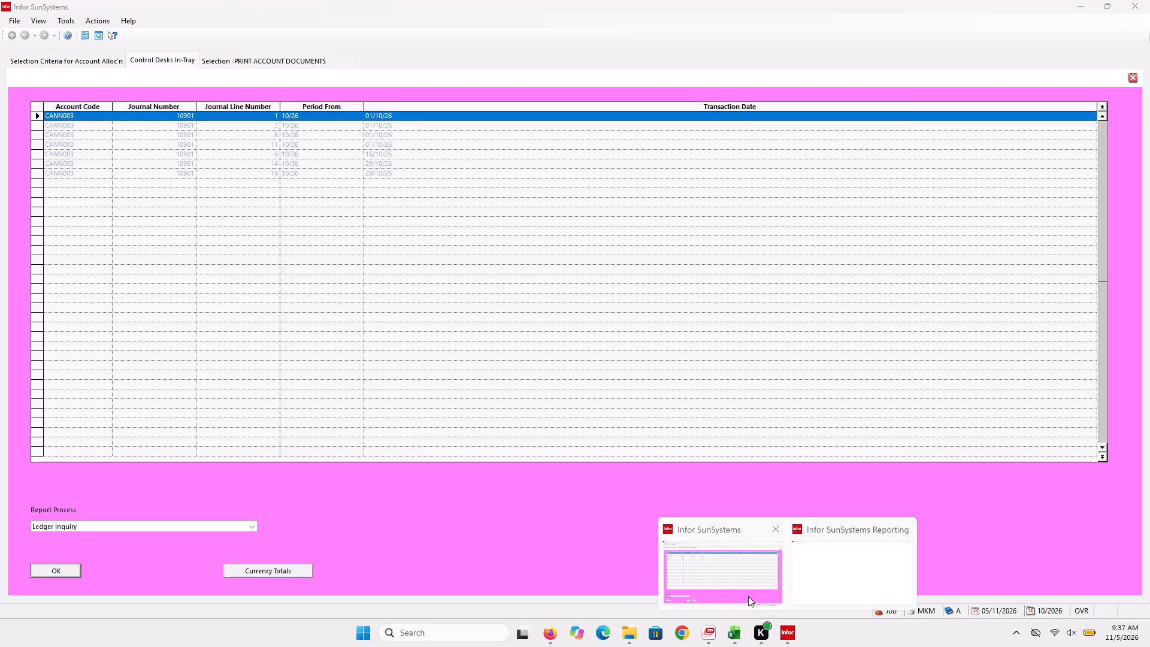
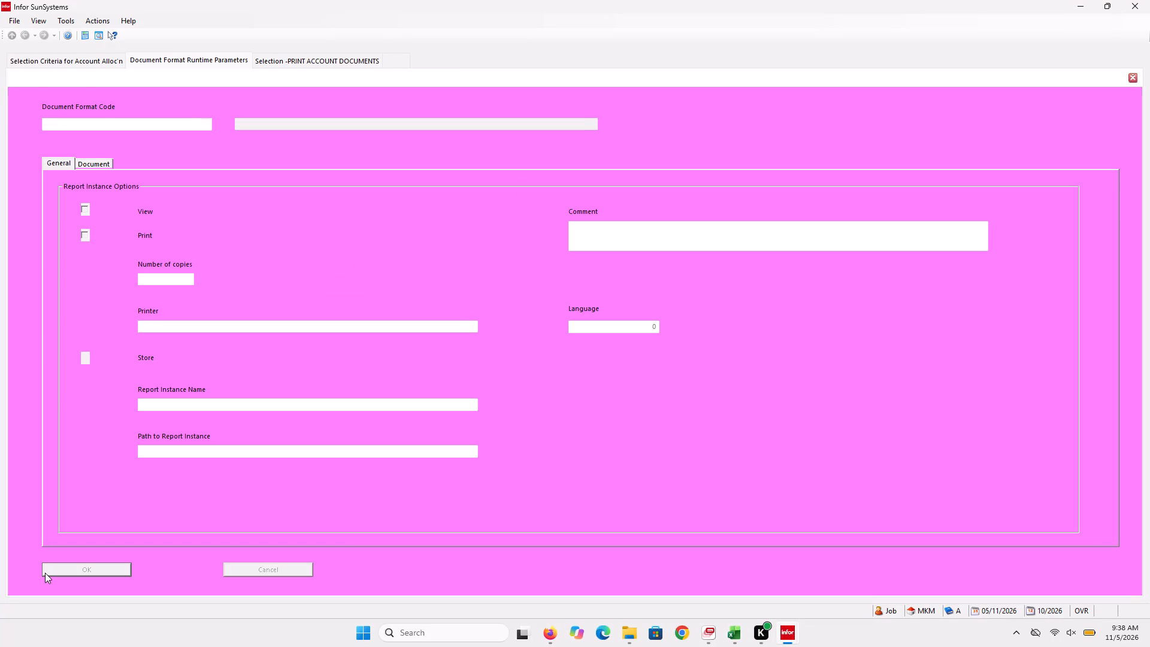
Run the ledger inquiry output with document format VOUCHER_MKM (Cheque Payment Voucher) and dismiss the batch message.
{"action": "left_click", "coordinate": [204, 116]}
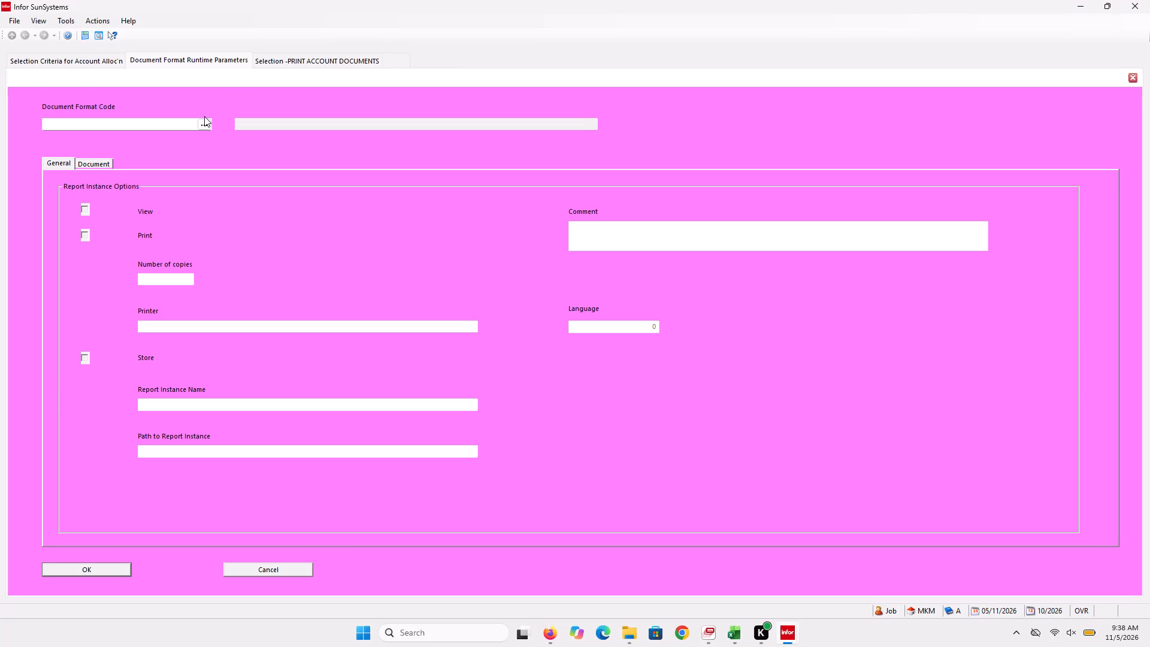
{"action": "left_click_drag", "start_coordinate": [205, 132], "coordinate": [207, 121]}
{"action": "left_click", "coordinate": [207, 121]}
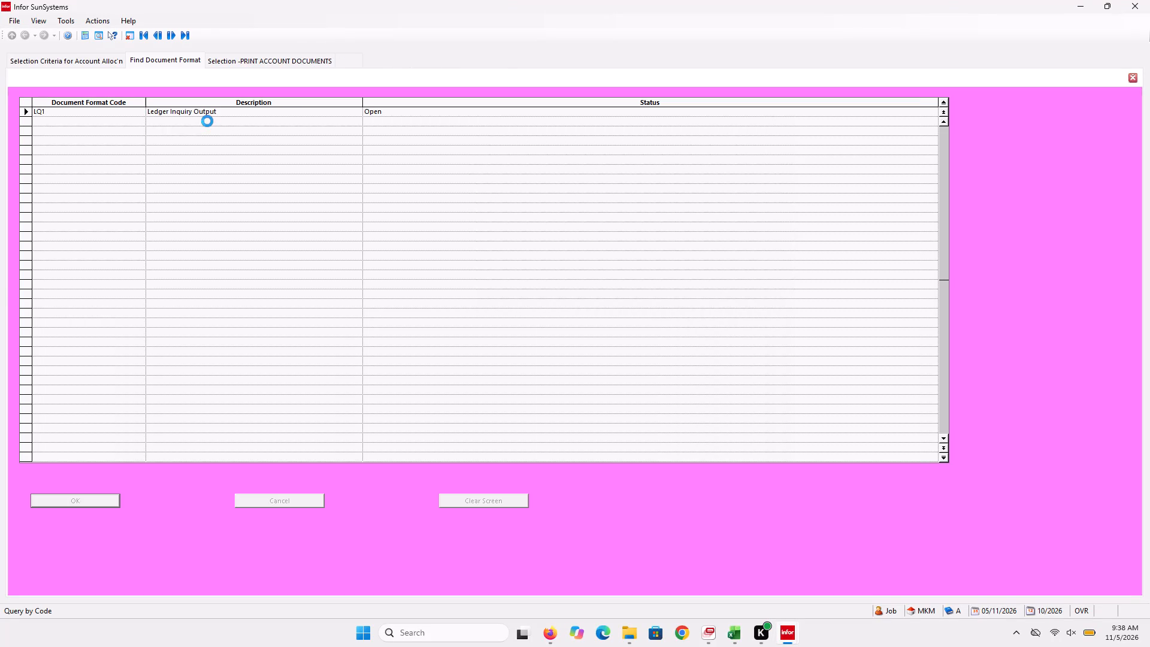
{"action": "key", "text": "Down"}
{"action": "key", "text": "Down"}
{"action": "key", "text": "Down"}
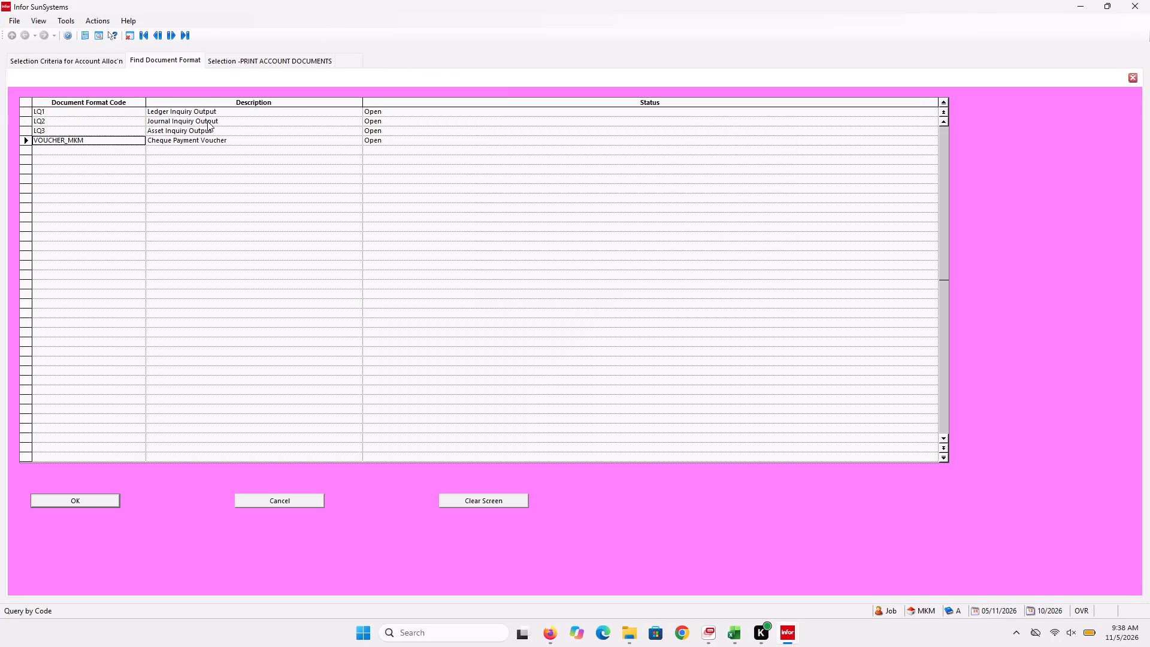
{"action": "key", "text": "Return"}
{"action": "key", "text": "Return"}
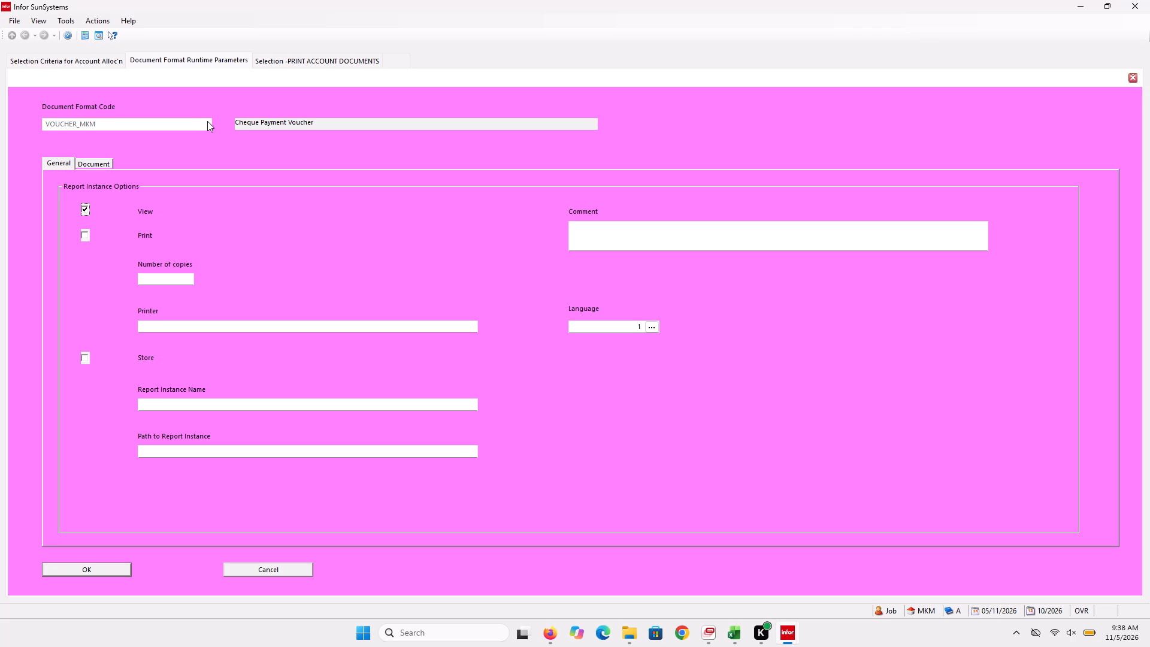
{"action": "key", "text": "Return"}
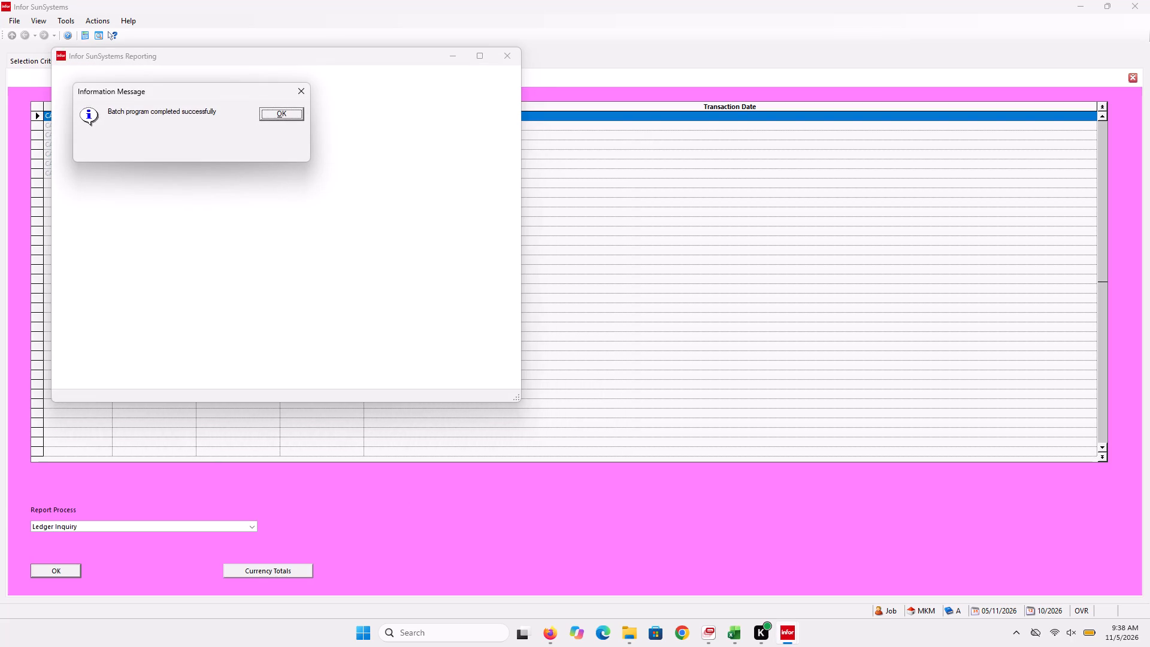
{"action": "left_click", "coordinate": [269, 110]}
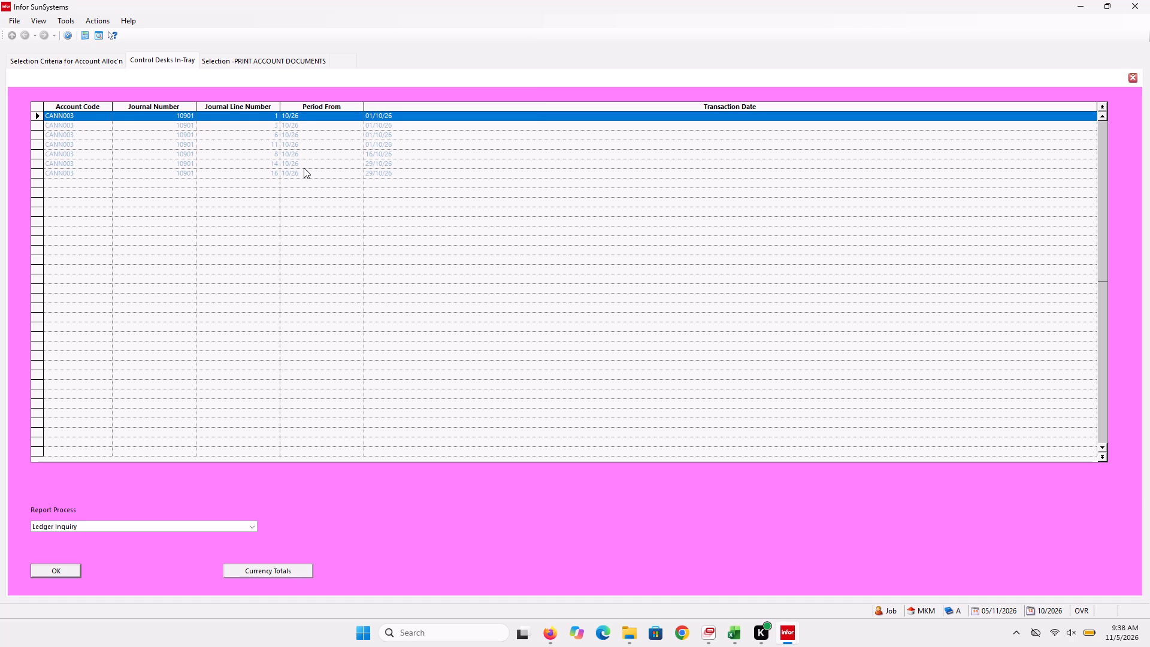
Open the generated CANN003 purchase journal voucher, print it on the RICOH IM 2500 (Copy 1) printer, and minimise the report window.
{"action": "left_click", "coordinate": [780, 637]}
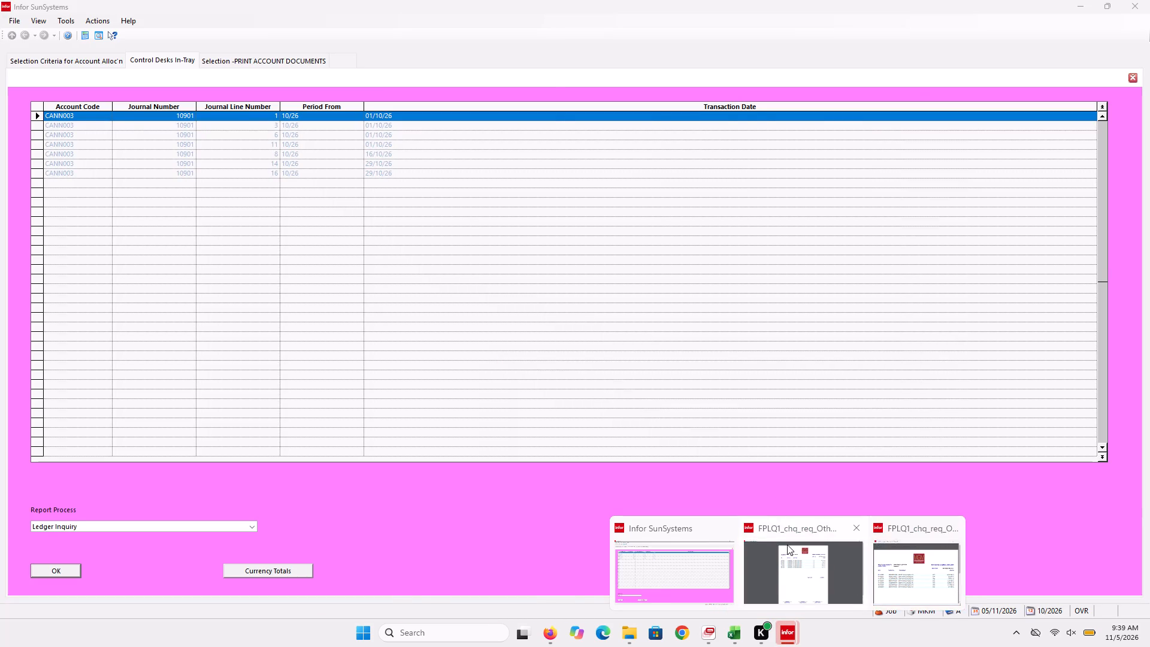
{"action": "left_click", "coordinate": [787, 545]}
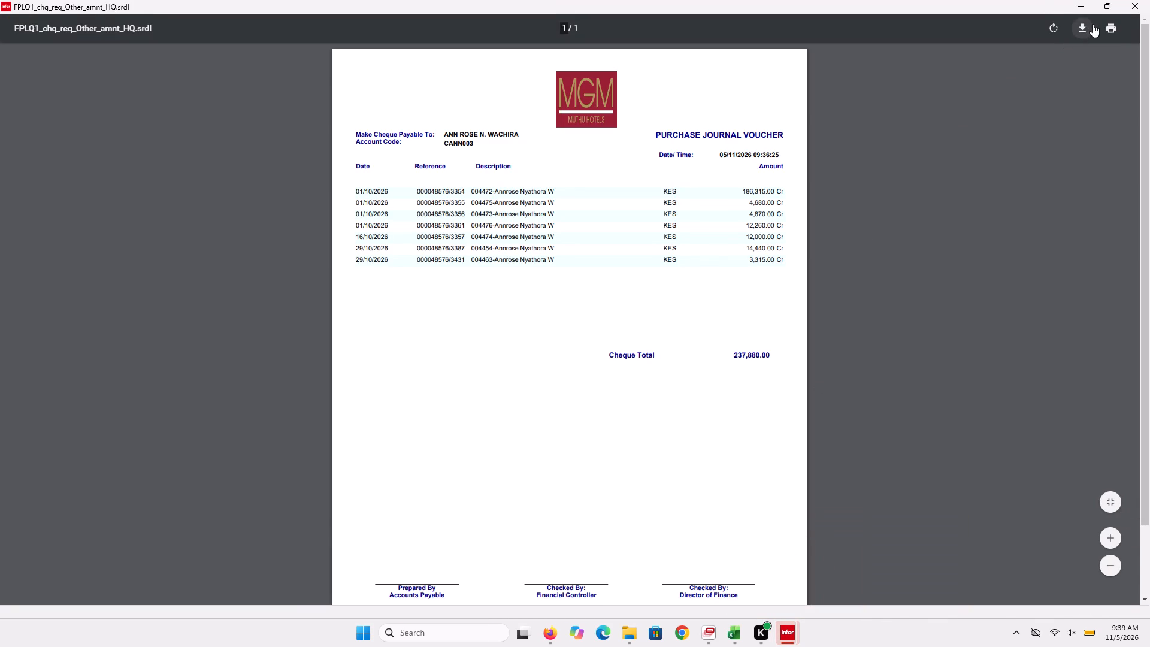
{"action": "left_click", "coordinate": [1104, 26]}
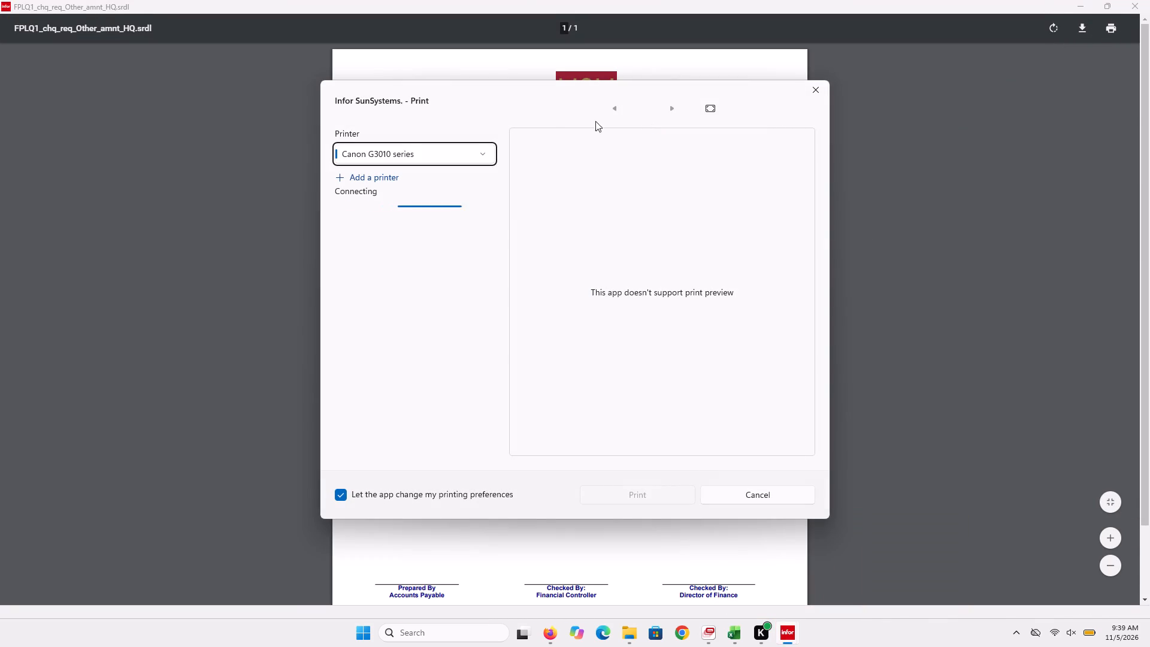
{"action": "left_click", "coordinate": [488, 155]}
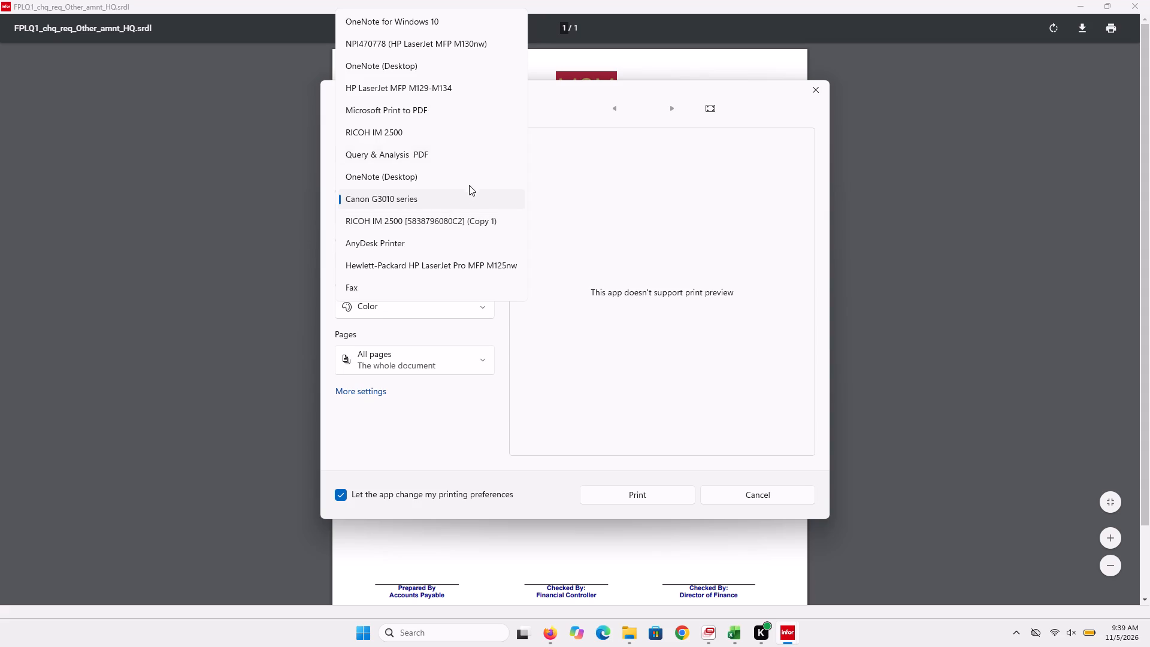
{"action": "left_click", "coordinate": [461, 222]}
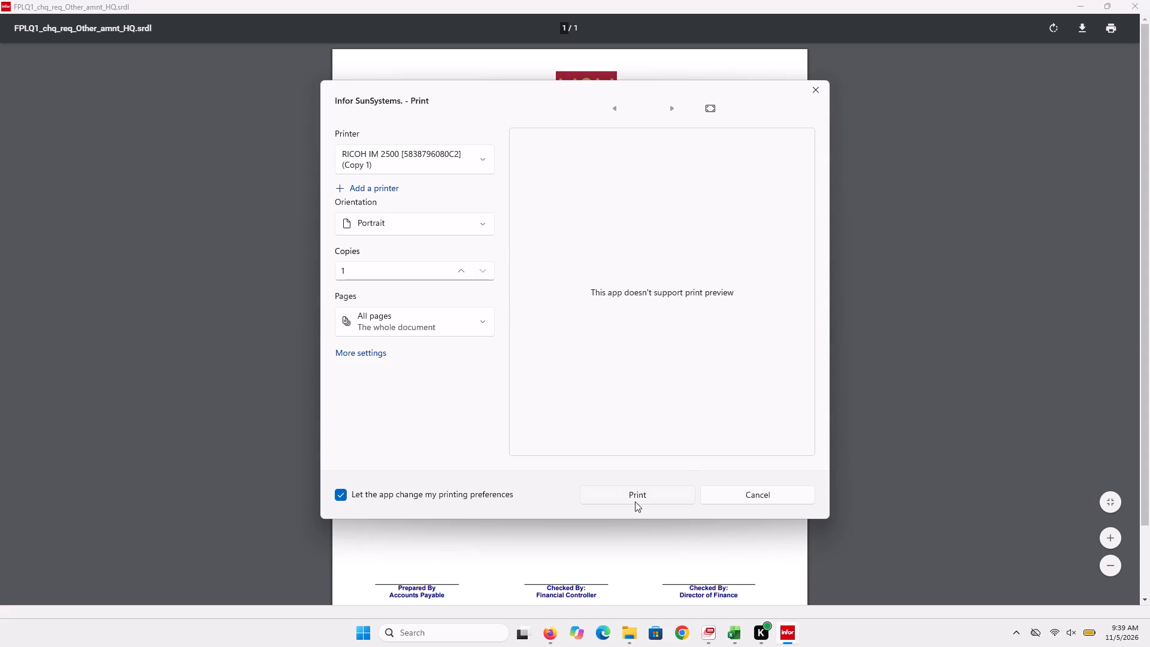
{"action": "left_click", "coordinate": [637, 495]}
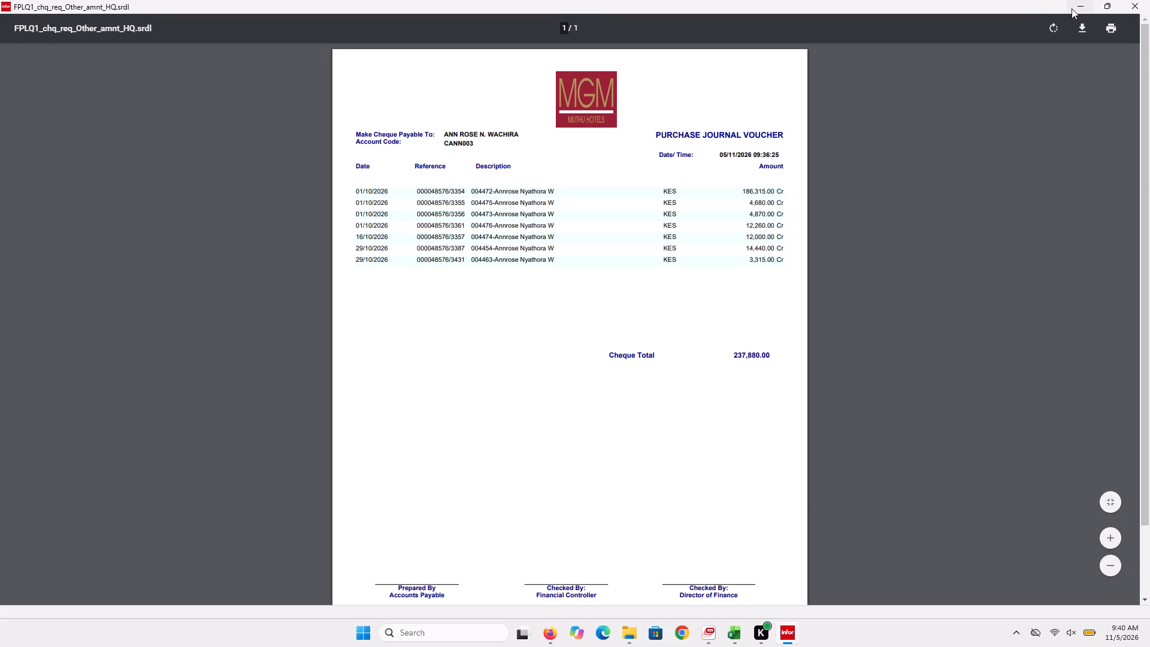
{"action": "left_click", "coordinate": [1087, 1]}
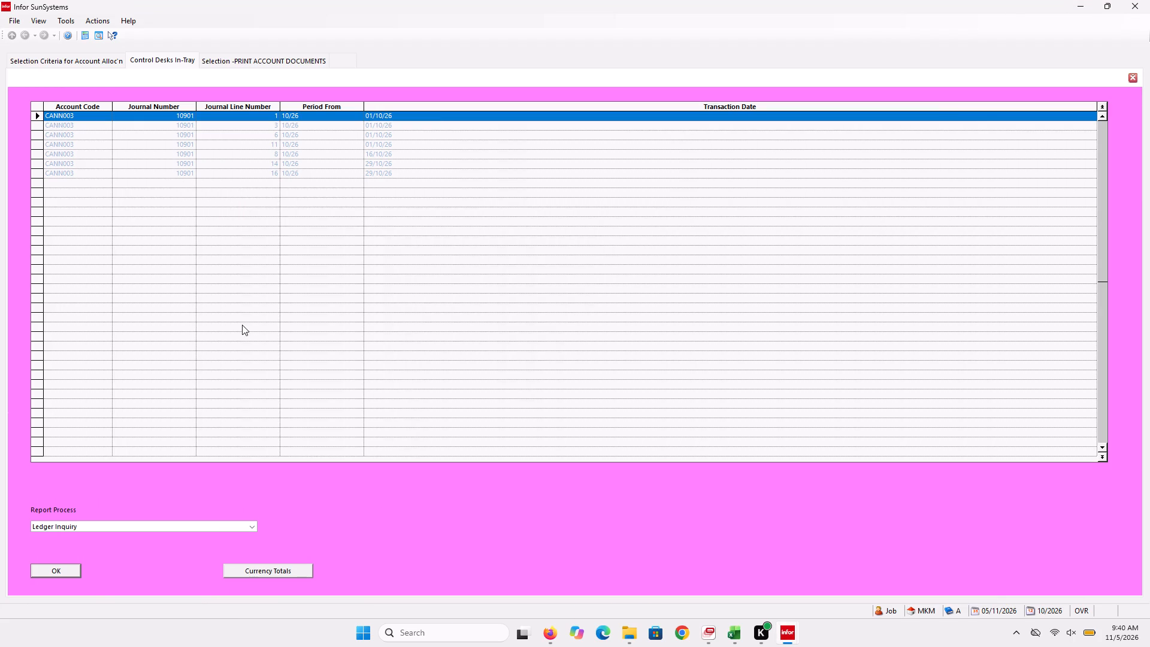
{"action": "left_click", "coordinate": [252, 62]}
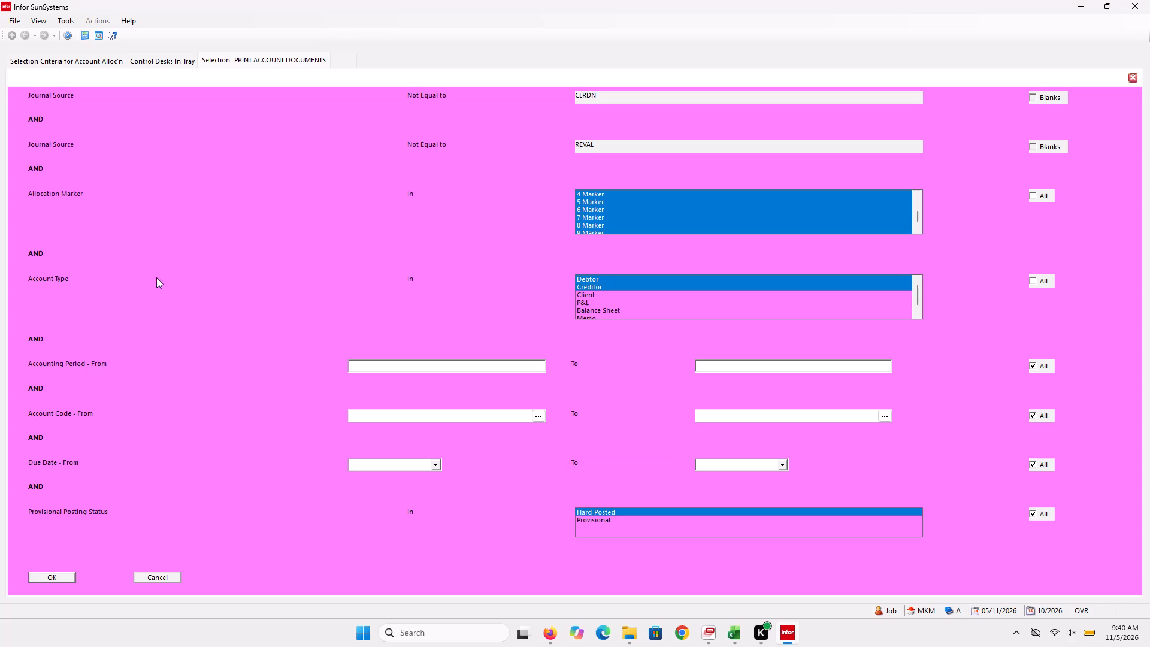
{"action": "left_click", "coordinate": [432, 416]}
{"action": "key", "text": "ctrl+v"}
{"action": "left_click", "coordinate": [715, 421]}
{"action": "key", "text": "ctrl+v"}
{"action": "left_click", "coordinate": [46, 573]}
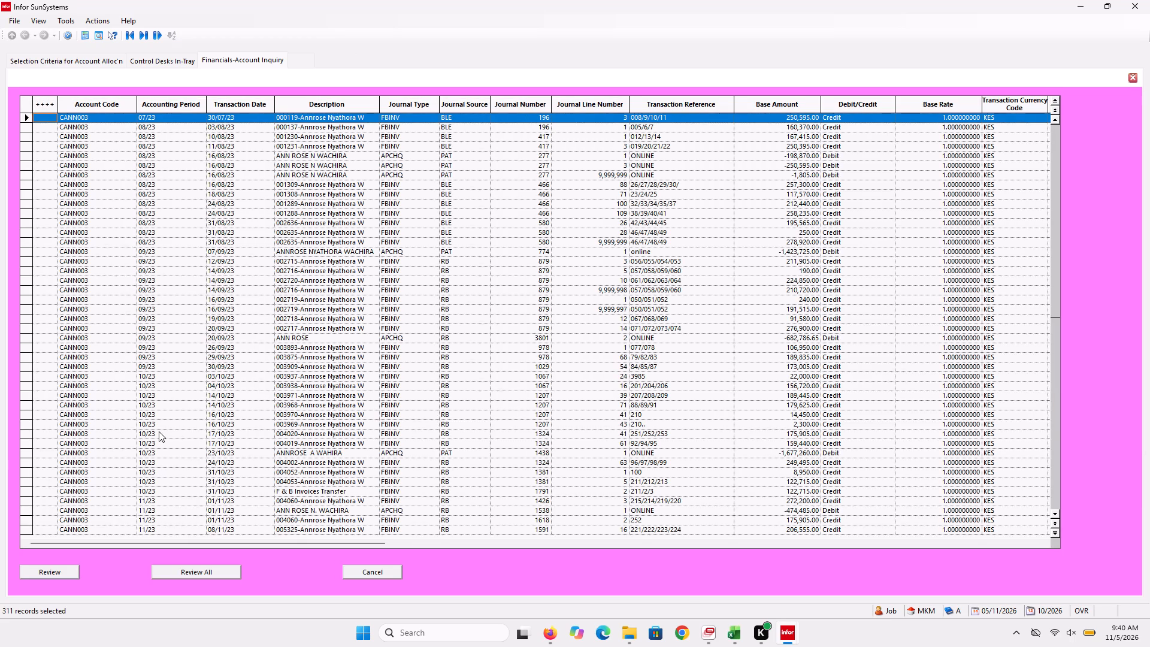
{"action": "left_click", "coordinate": [173, 571]}
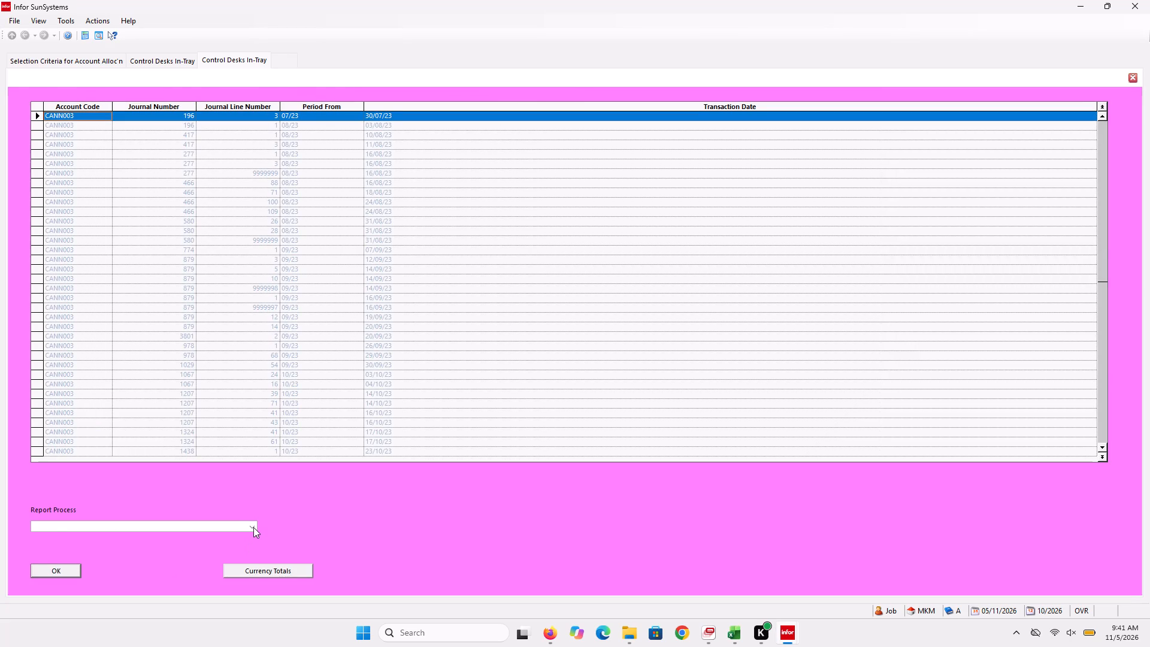
Set the report process for the reviewed CANN003 transactions to Print Account Documents and proceed to its runtime parameters.
{"action": "left_click", "coordinate": [253, 527]}
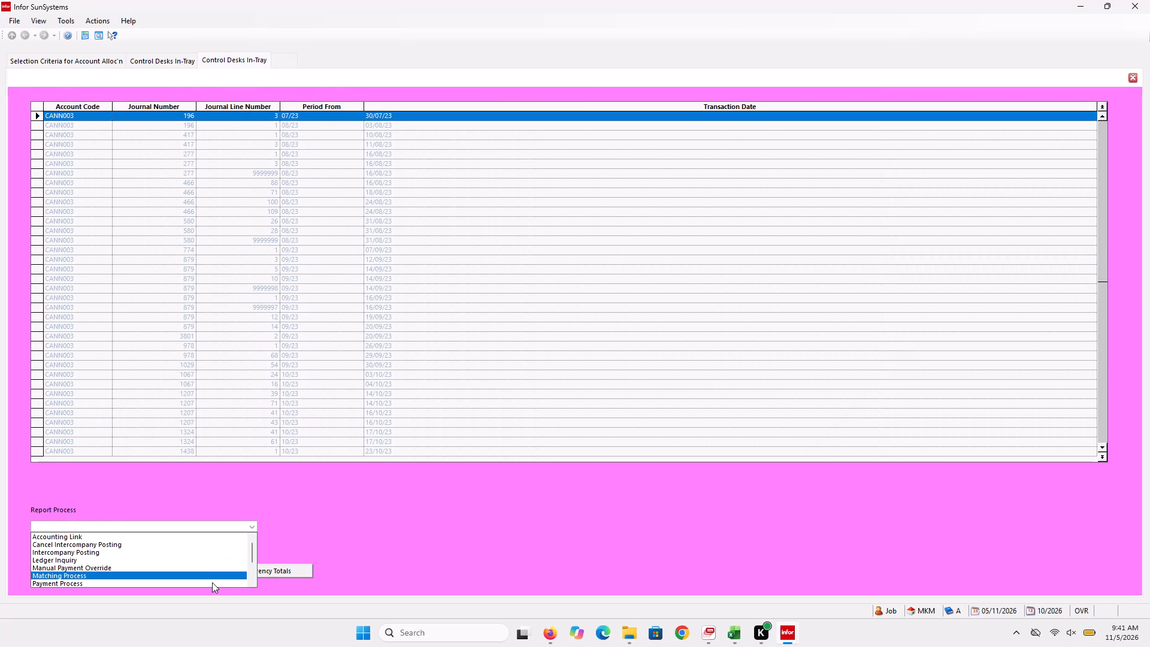
{"action": "key", "text": "Down"}
{"action": "key", "text": "Down"}
{"action": "key", "text": "Down"}
{"action": "key", "text": "Down"}
{"action": "key", "text": "Up"}
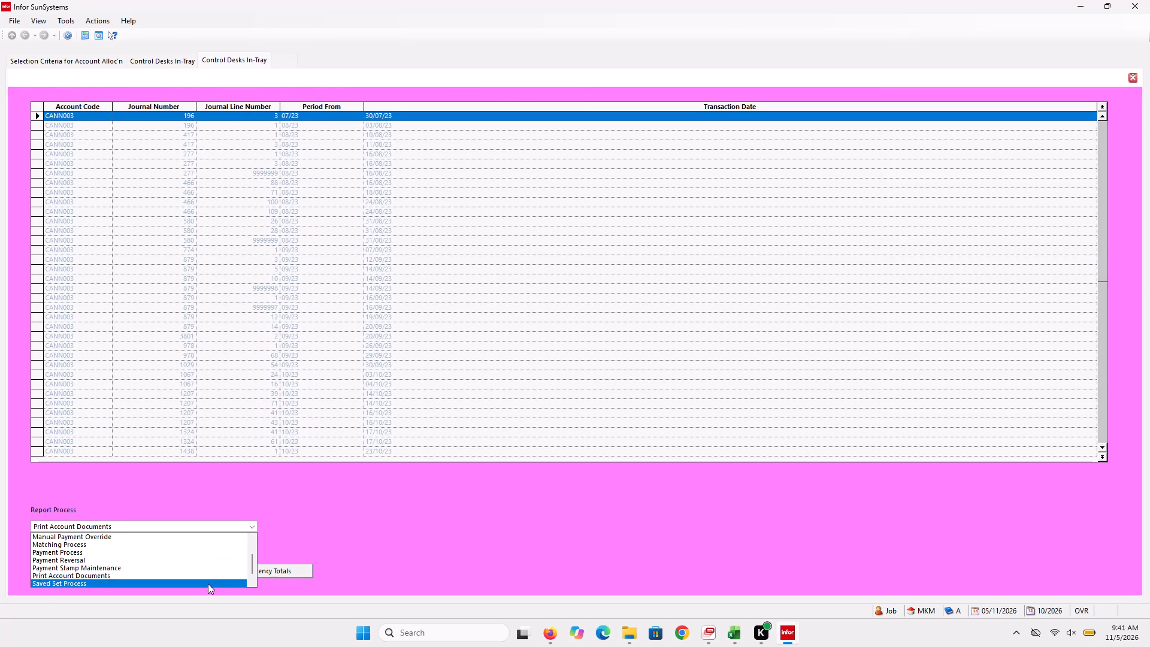
{"action": "left_click", "coordinate": [205, 577]}
{"action": "double_click", "coordinate": [41, 575]}
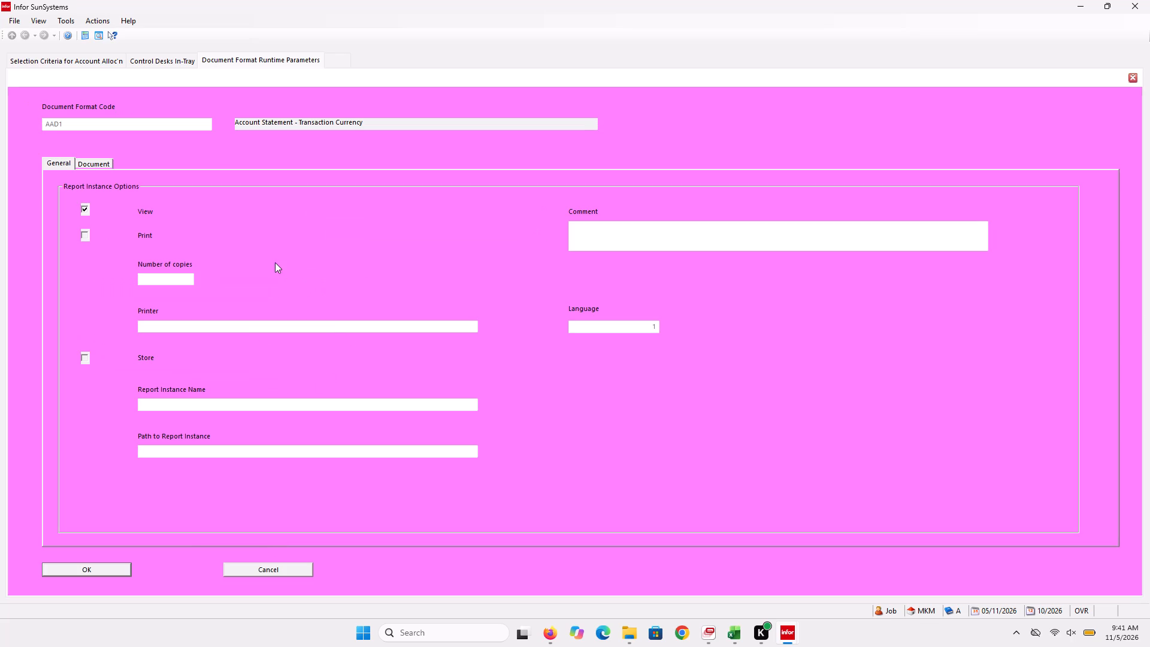
Run the account documents with format AAD5_MKM (Keekoroks Creditor Statement) and dismiss the batch message.
{"action": "left_click", "coordinate": [207, 123]}
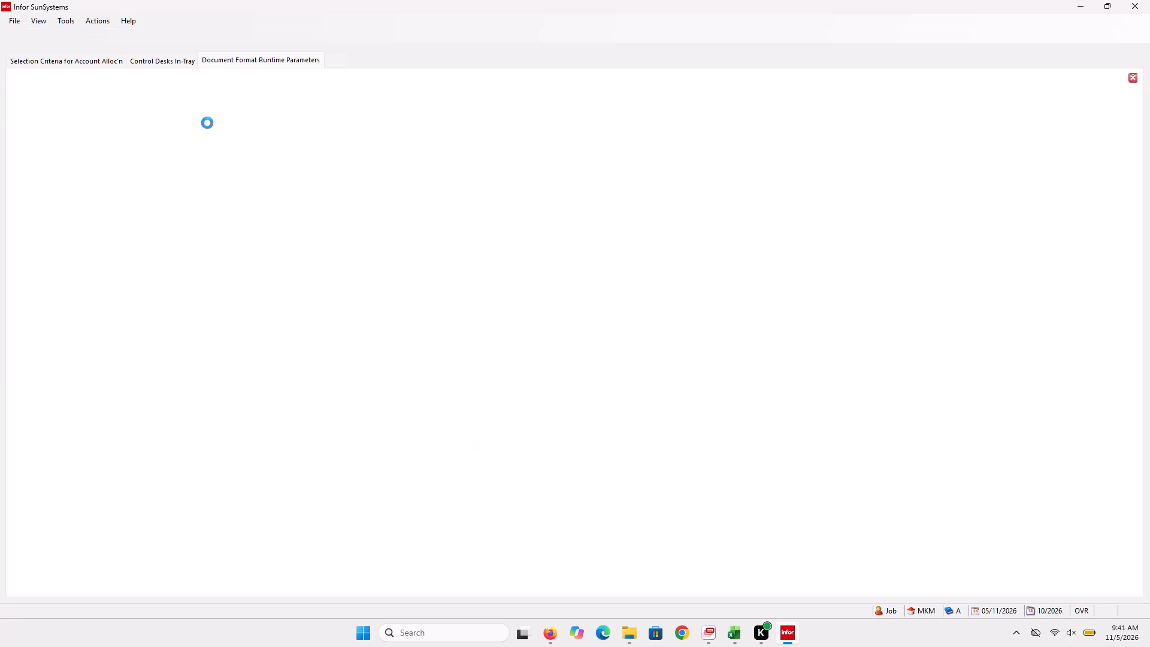
{"action": "key", "text": "Down"}
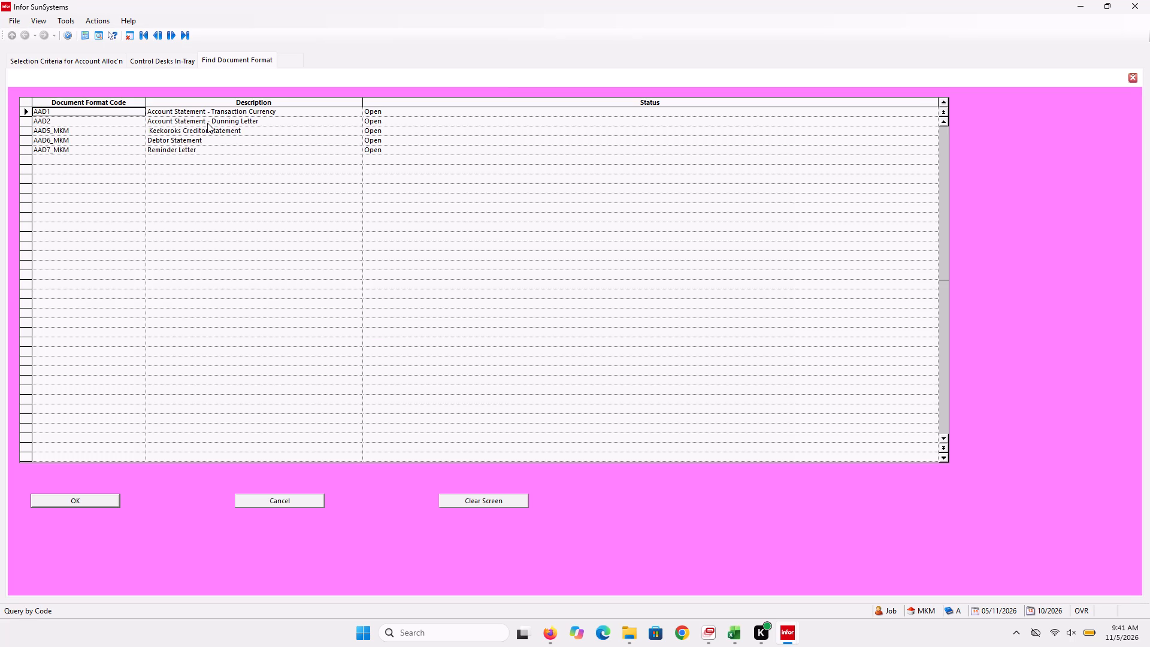
{"action": "key", "text": "Down"}
{"action": "key", "text": "Return"}
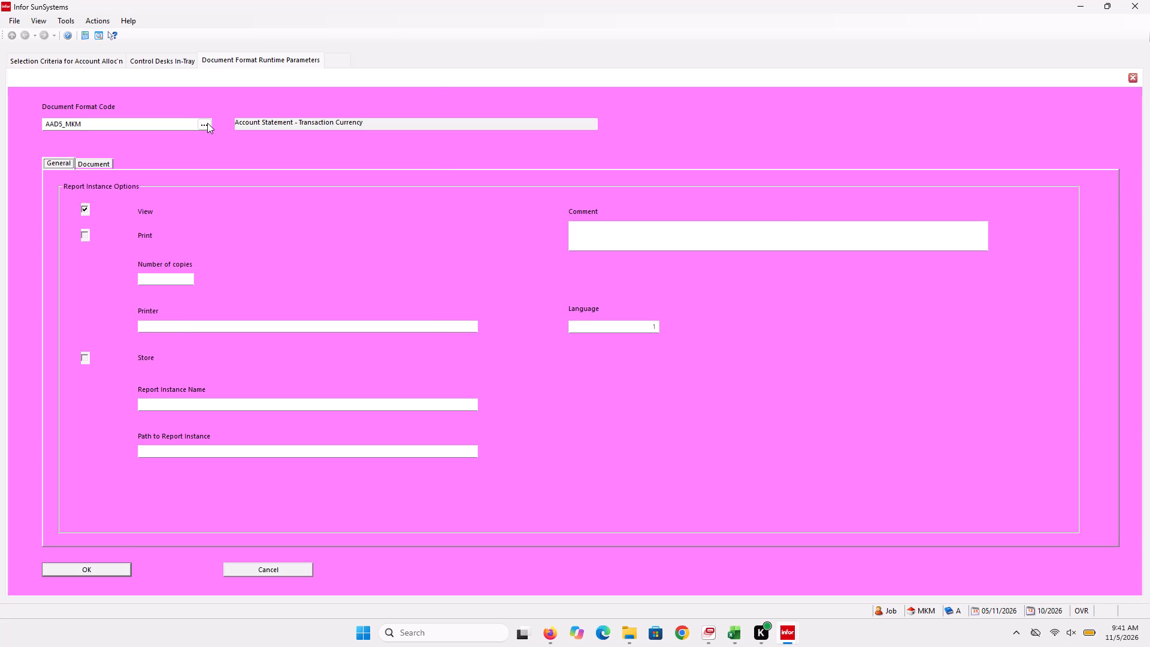
{"action": "key", "text": "Return"}
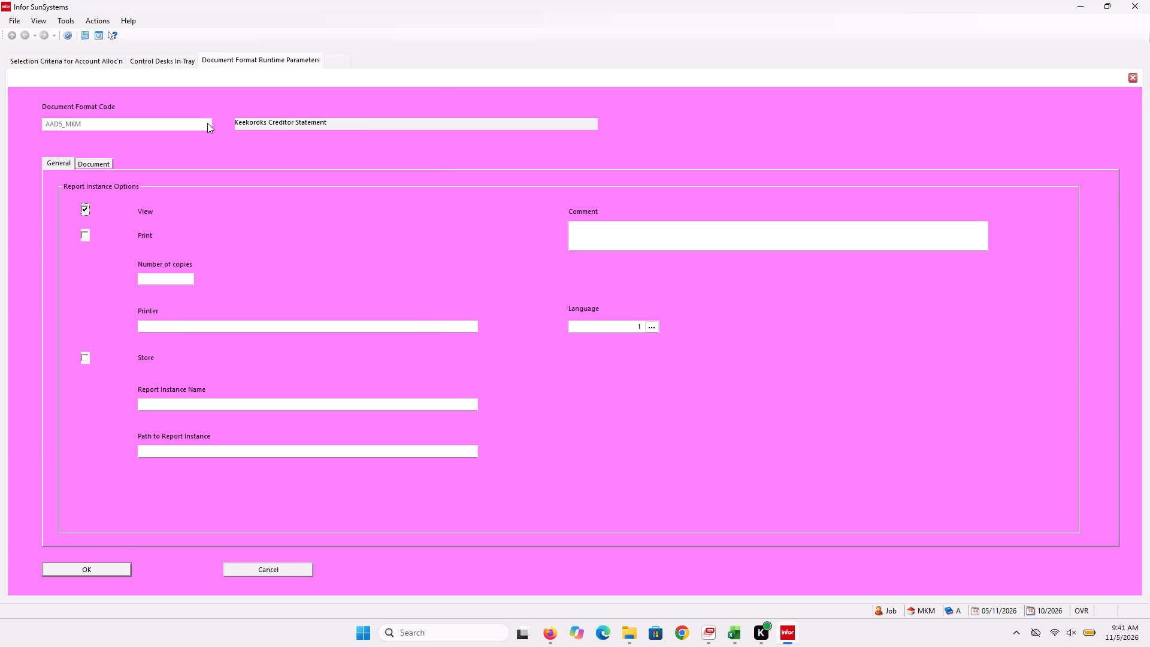
{"action": "key", "text": "Return"}
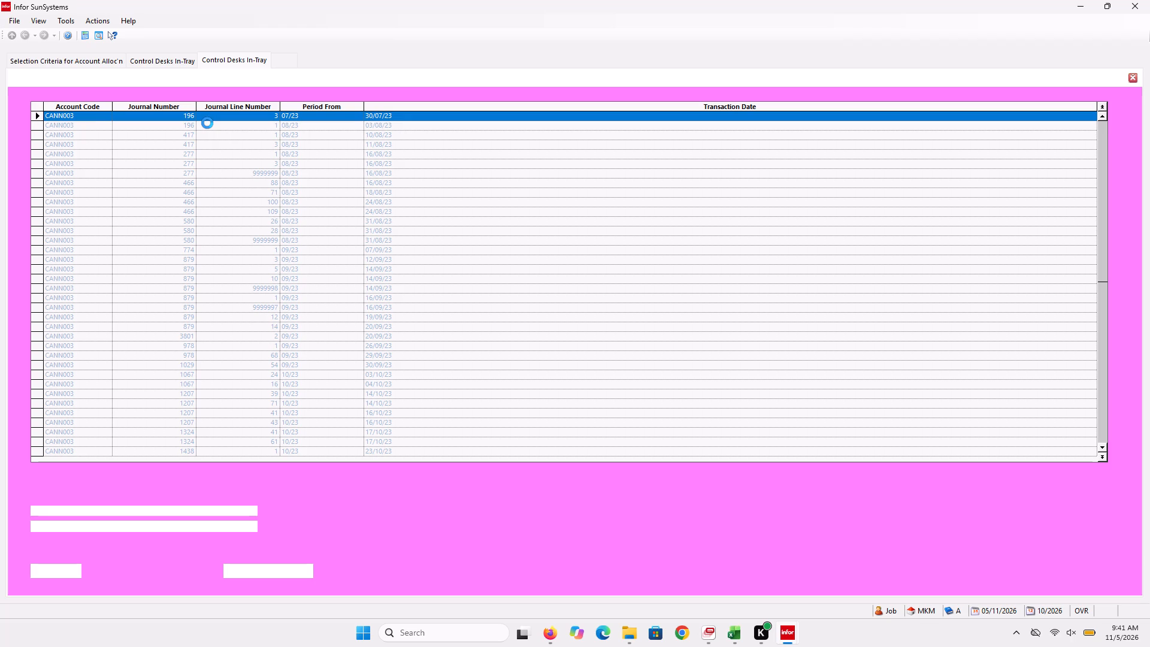
{"action": "key", "text": "Return"}
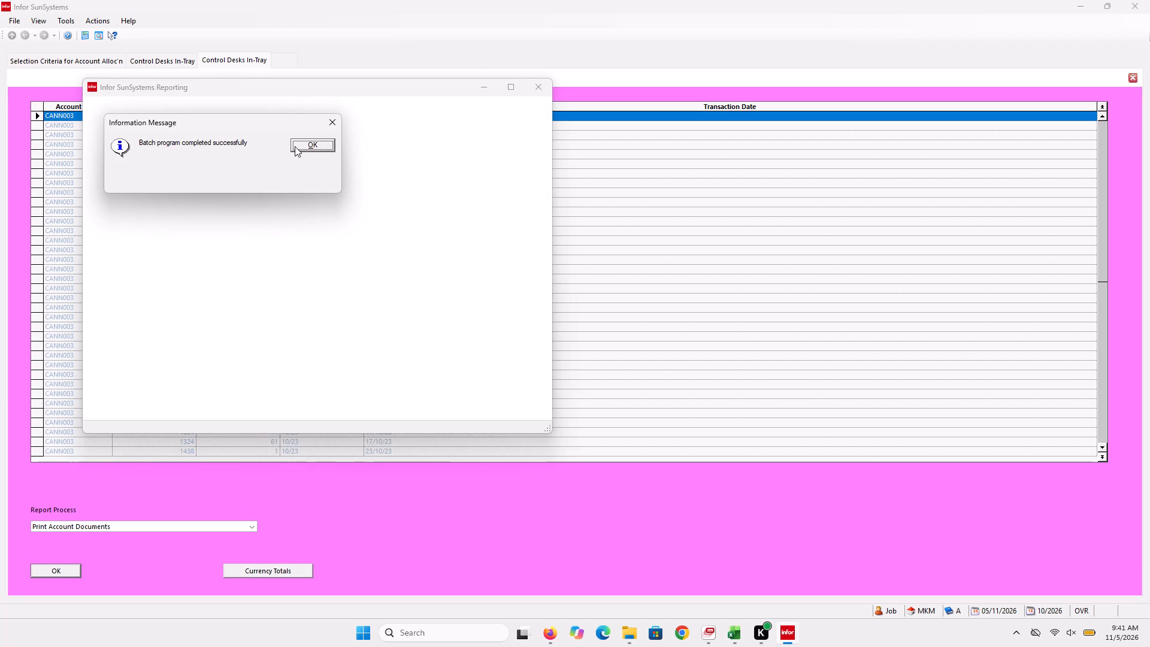
{"action": "left_click", "coordinate": [295, 146]}
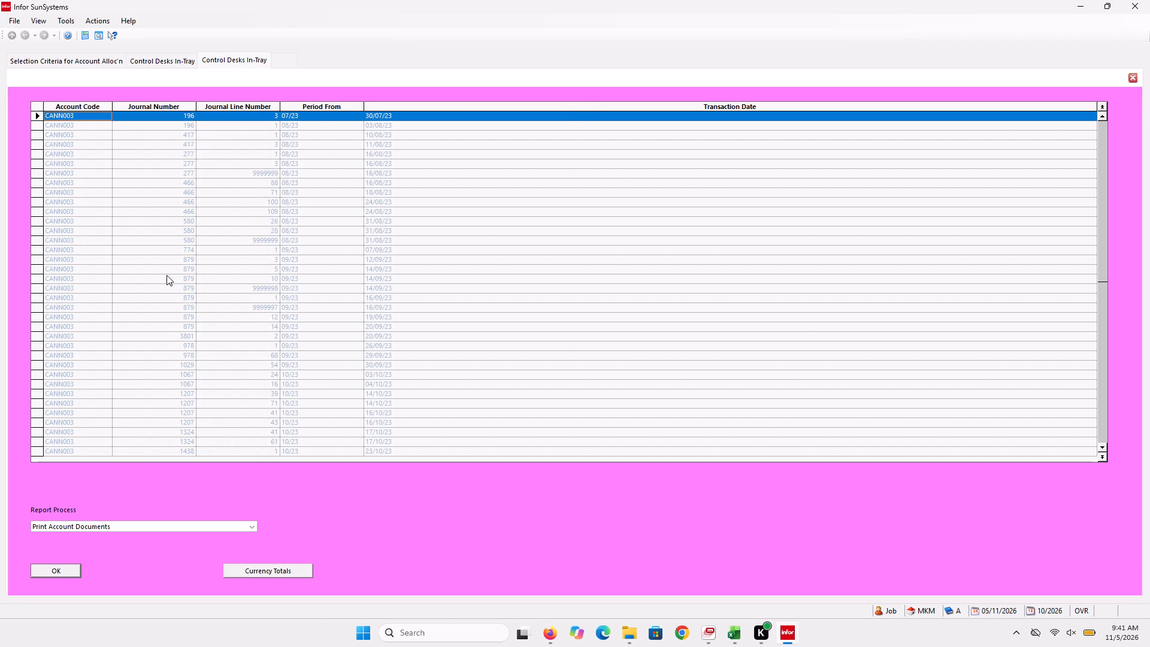
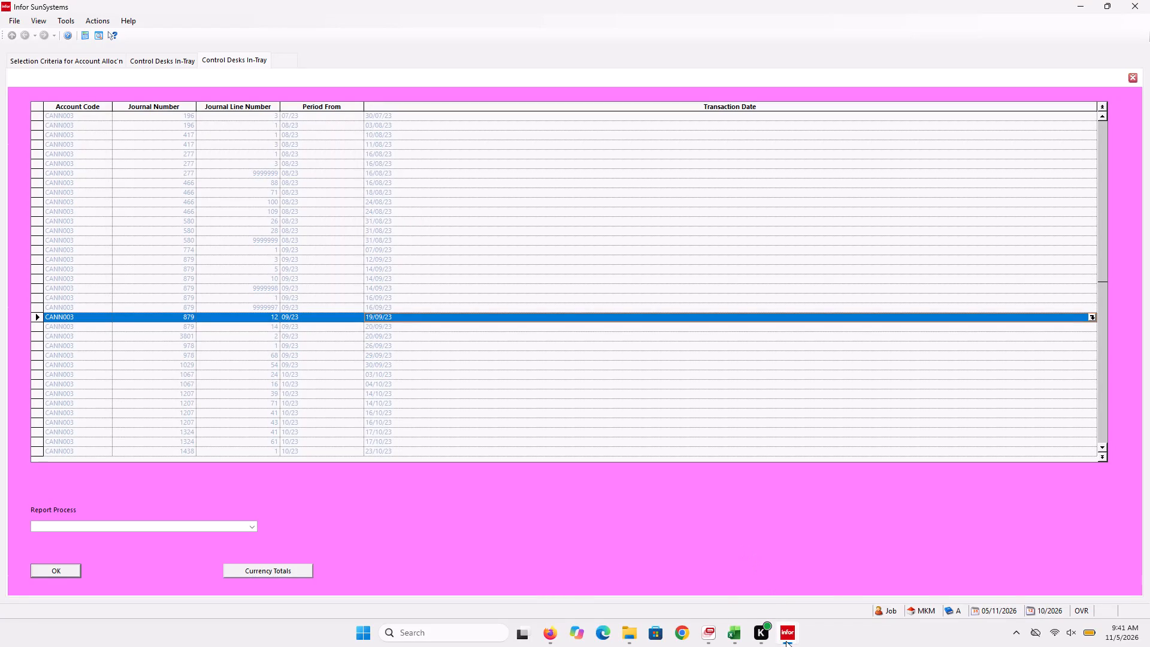
Bring up the CANN003 purchase journal voucher report, view it full screen, and minimise its window.
{"action": "left_click", "coordinate": [786, 641]}
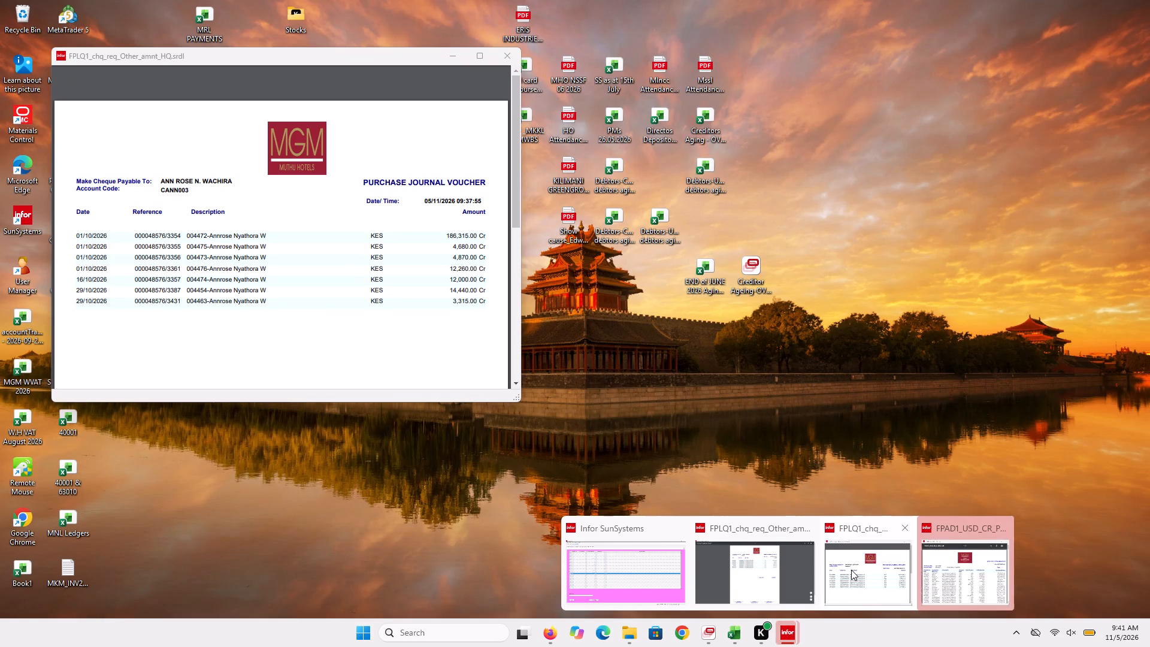
{"action": "left_click", "coordinate": [851, 570]}
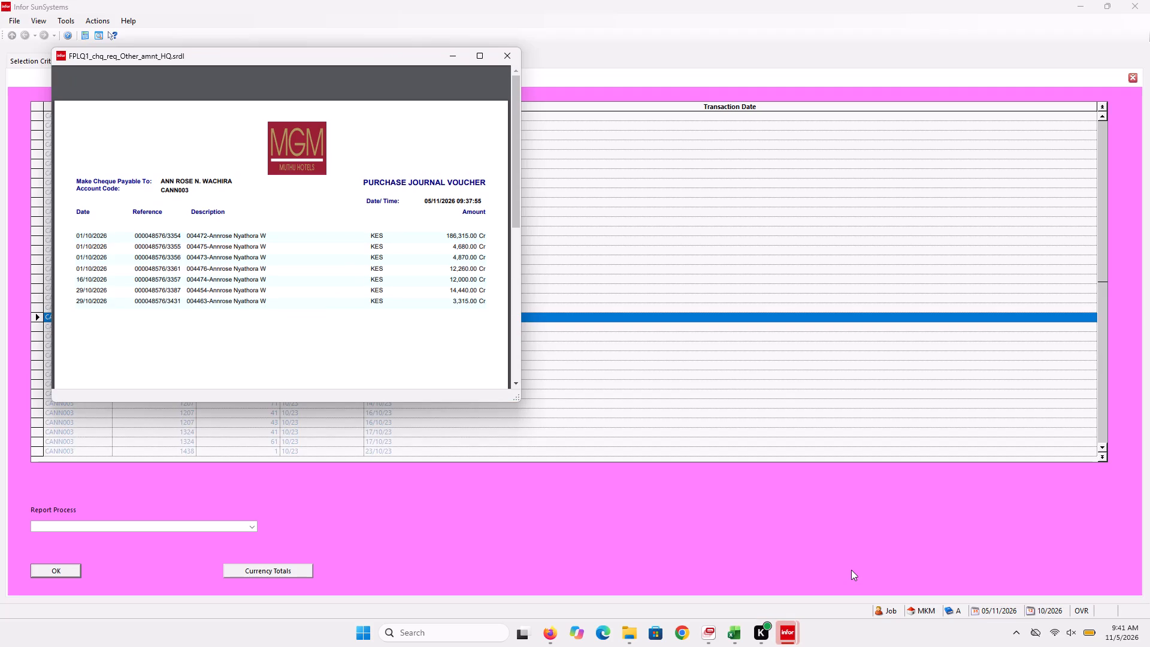
{"action": "left_click", "coordinate": [477, 62]}
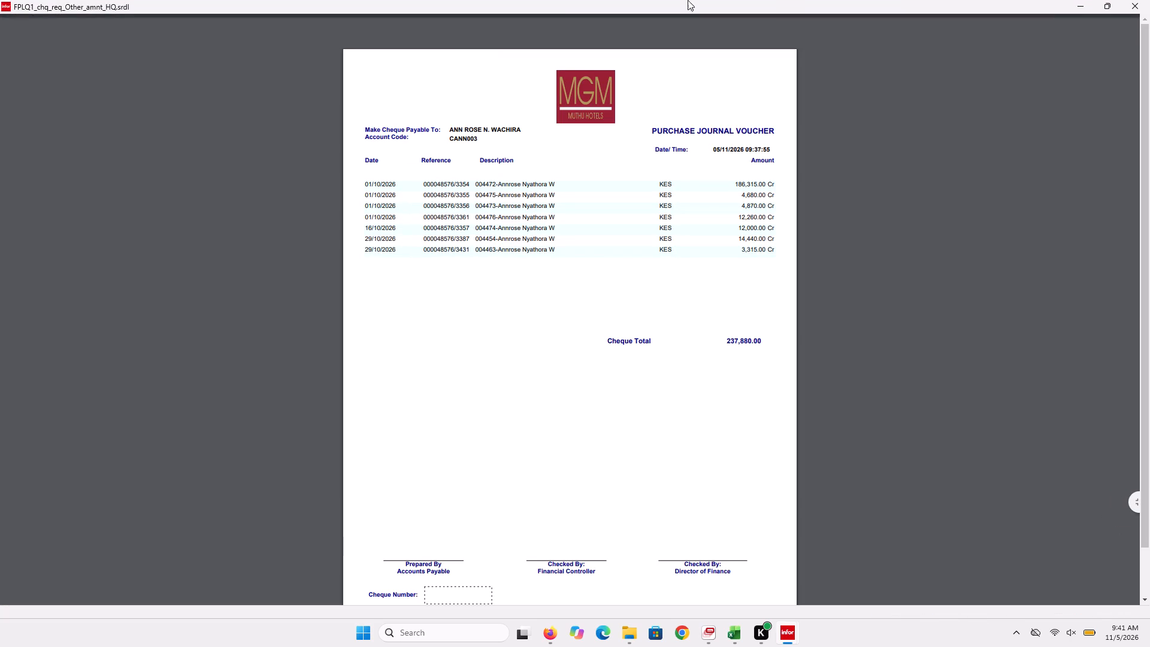
{"action": "left_click", "coordinate": [1076, 1]}
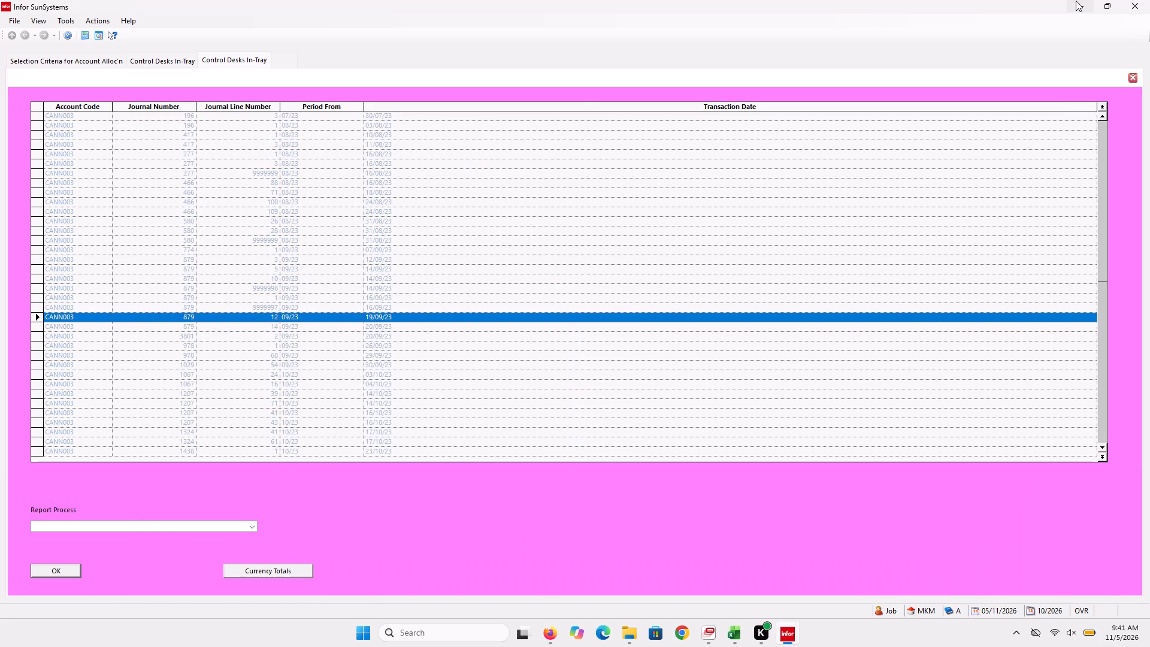
{"action": "left_click", "coordinate": [792, 637]}
{"action": "left_click", "coordinate": [980, 574]}
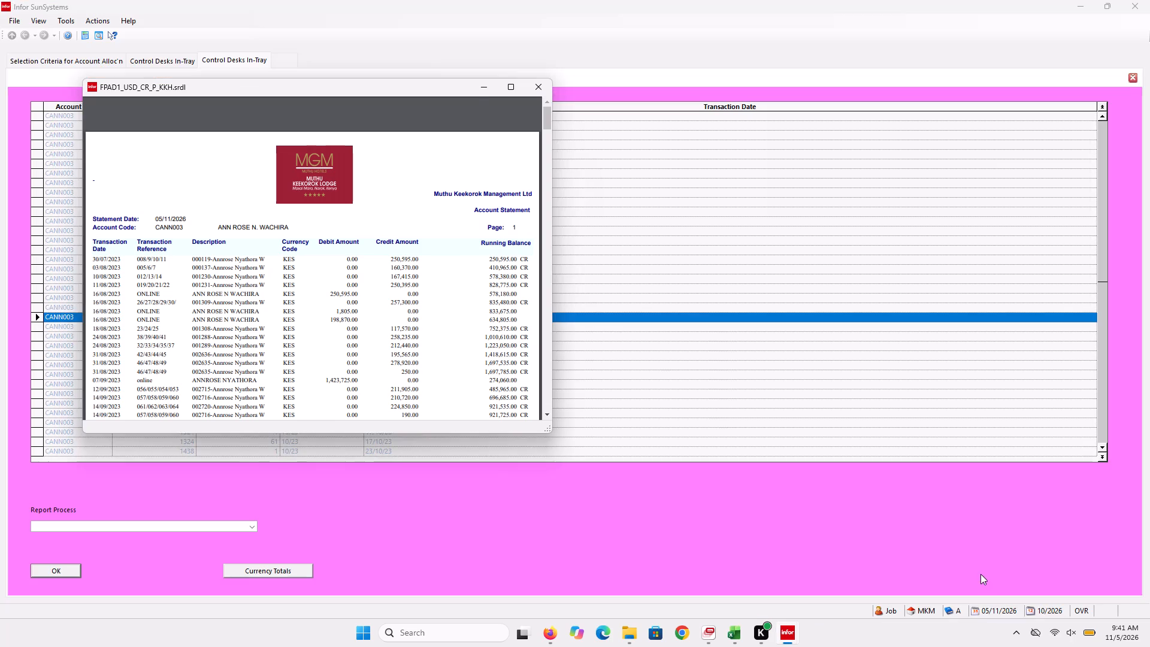
{"action": "left_click", "coordinate": [510, 111]}
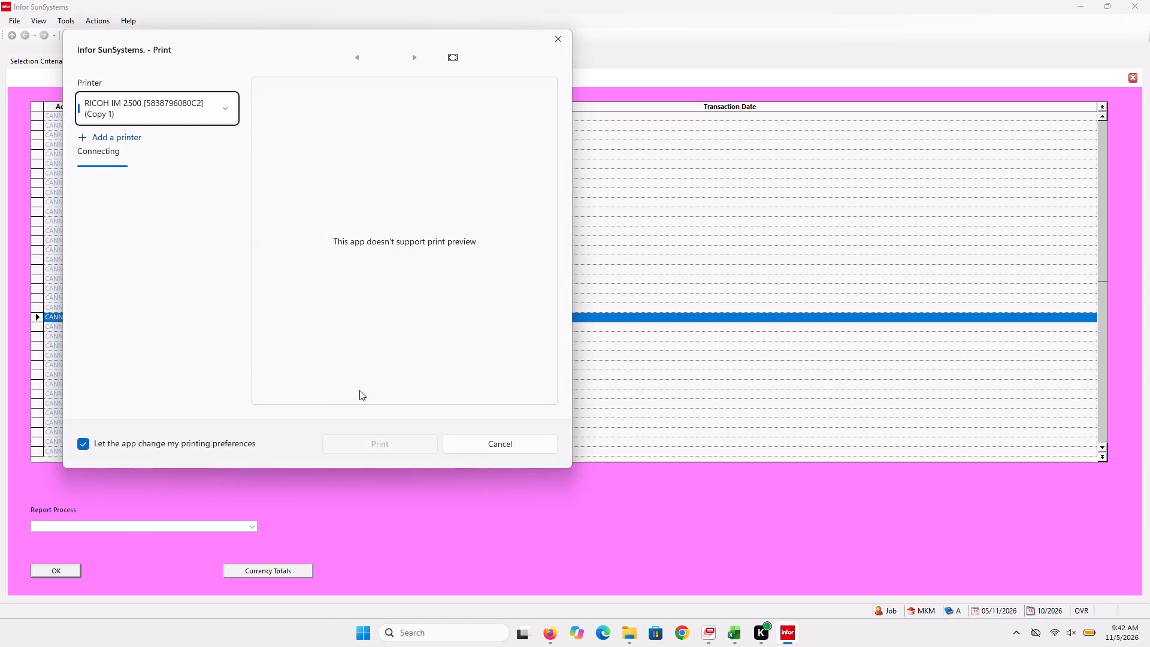
{"action": "left_click", "coordinate": [378, 446]}
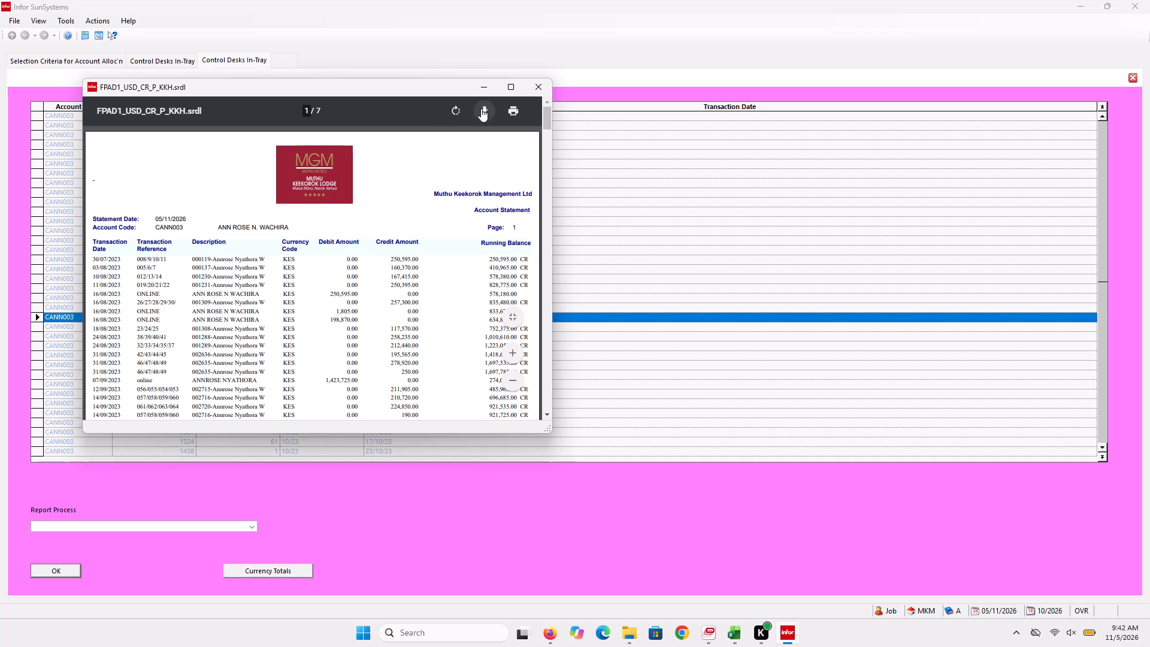
{"action": "left_click", "coordinate": [515, 82]}
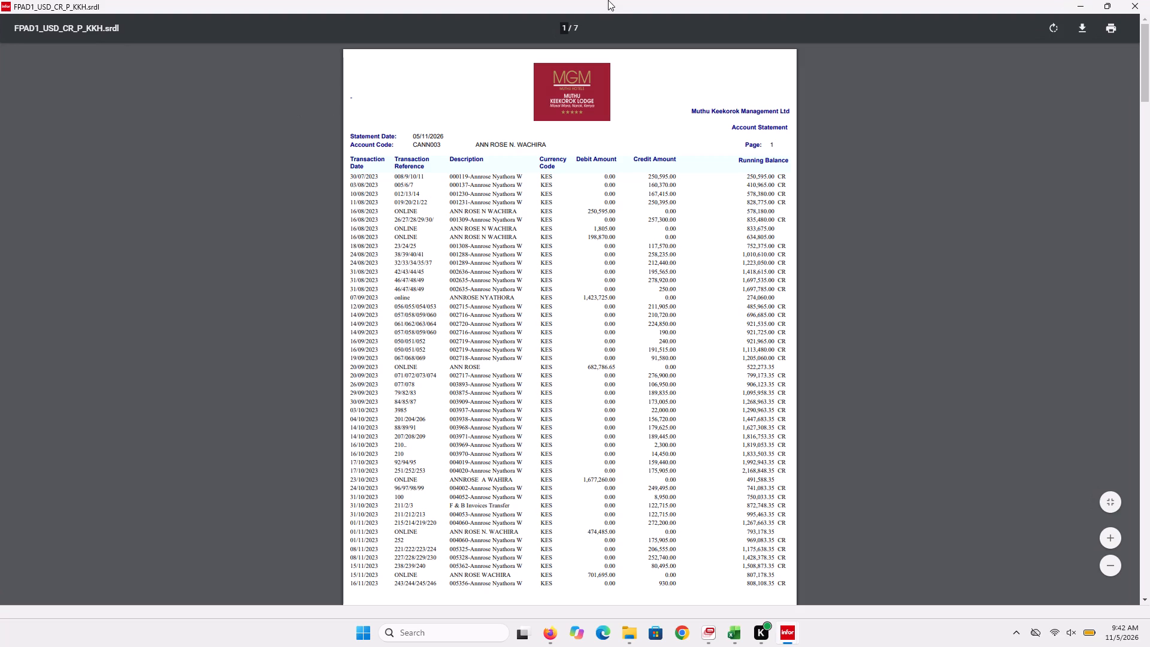
{"action": "left_click", "coordinate": [1108, 28]}
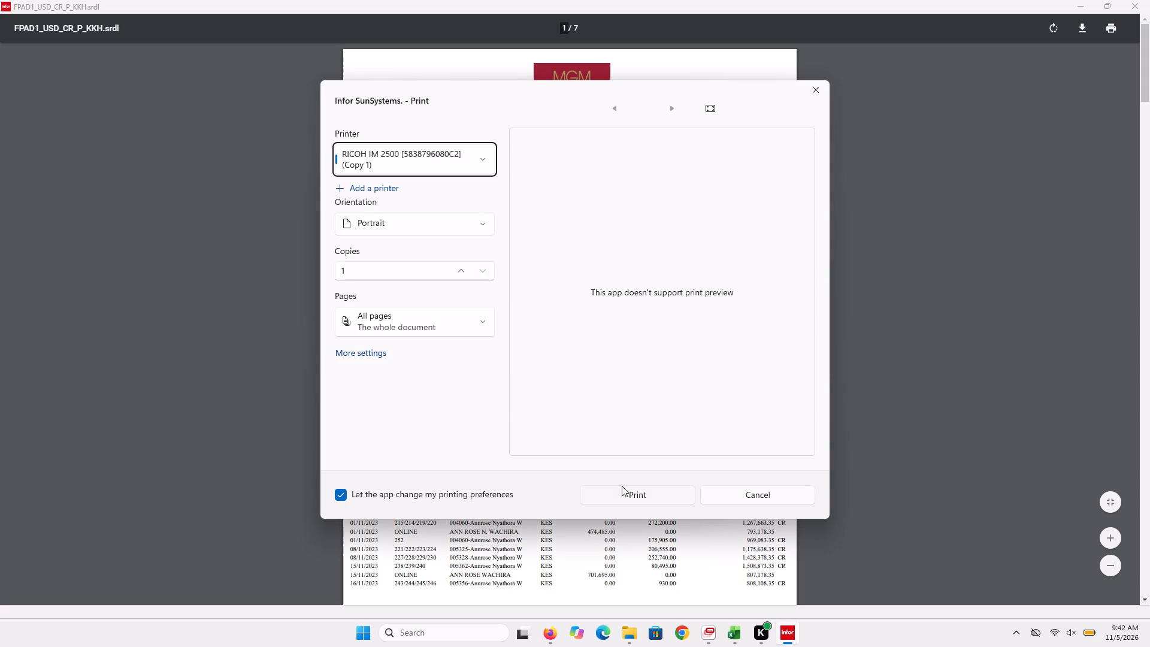
{"action": "left_click", "coordinate": [812, 90]}
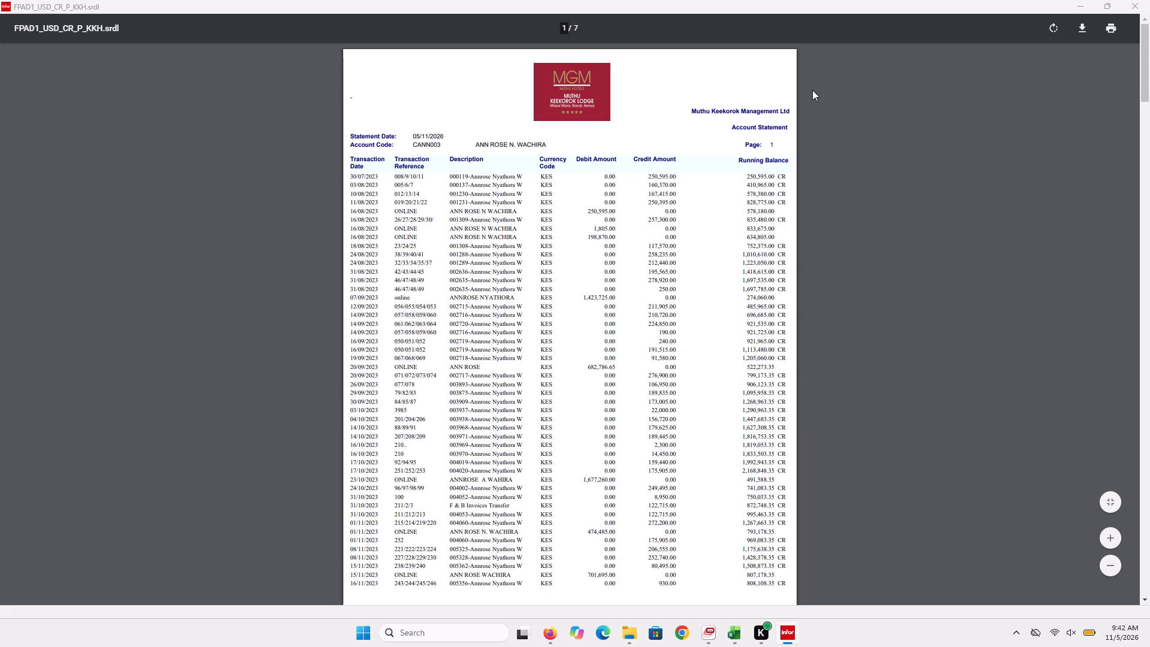
{"action": "left_click", "coordinate": [1072, 0]}
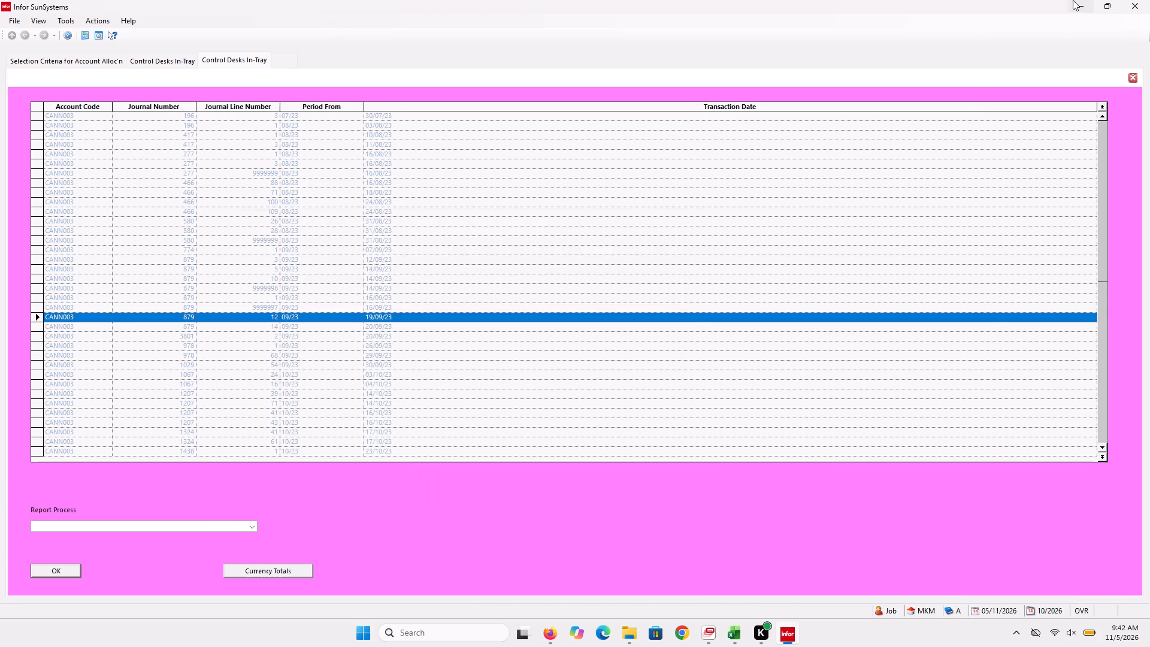
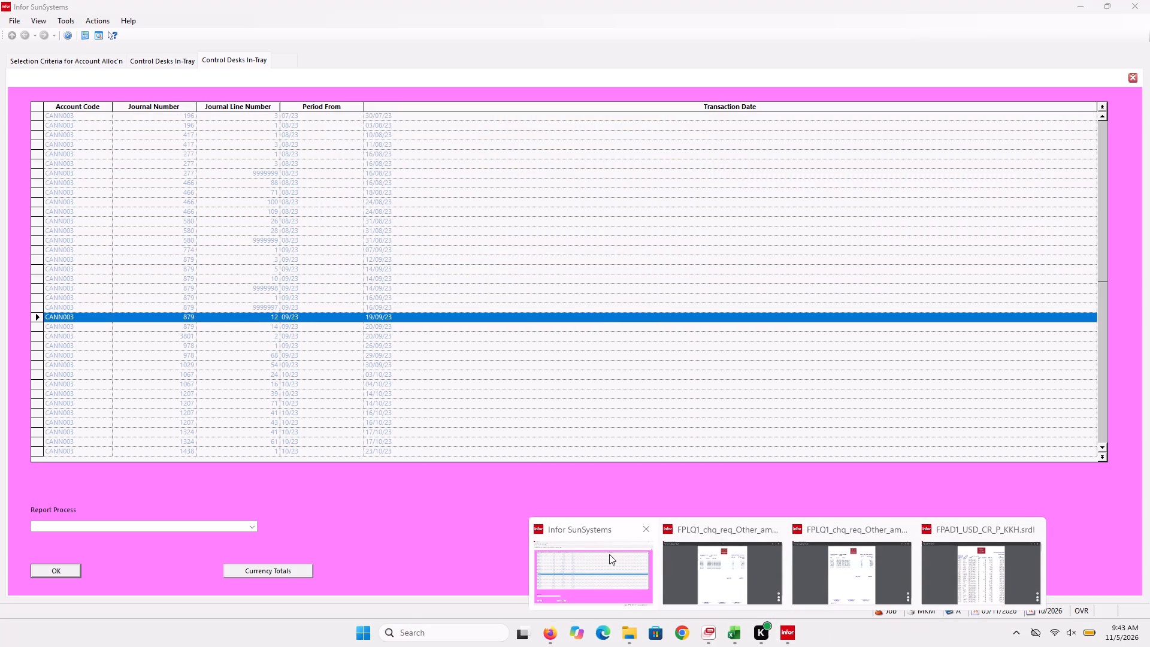
Return to SunSystems, detach the October 2026 Control Desks In-Tray set to Ledger Inquiry into its own window, and minimise it.
{"action": "left_click", "coordinate": [609, 554]}
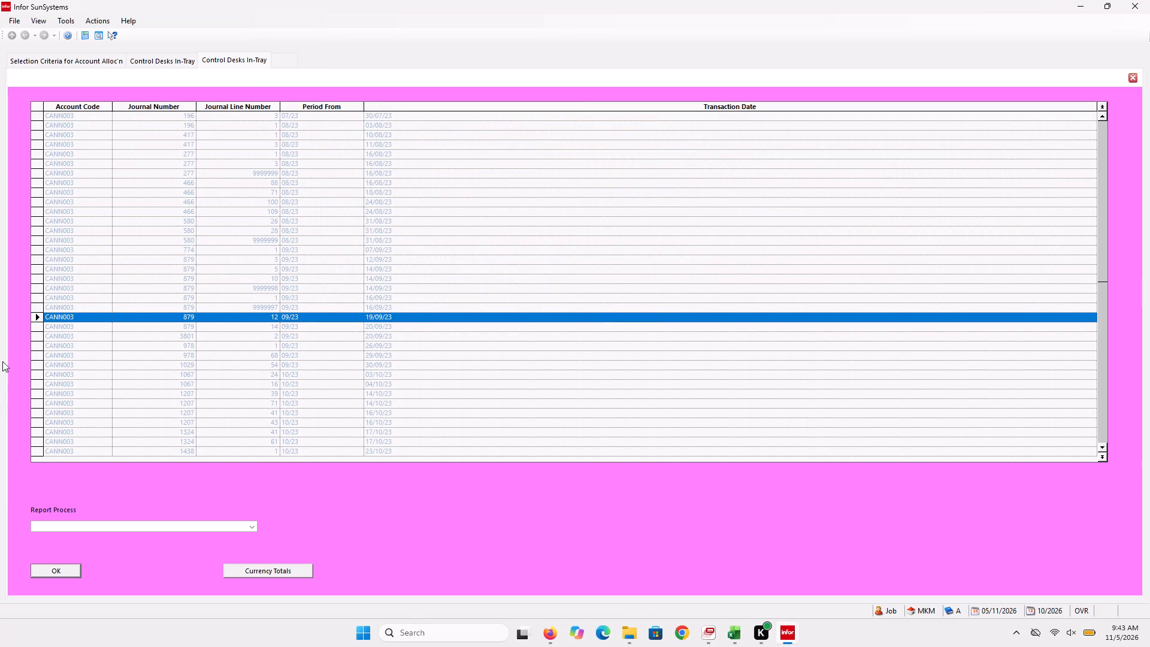
{"action": "left_click_drag", "start_coordinate": [178, 59], "coordinate": [72, 32]}
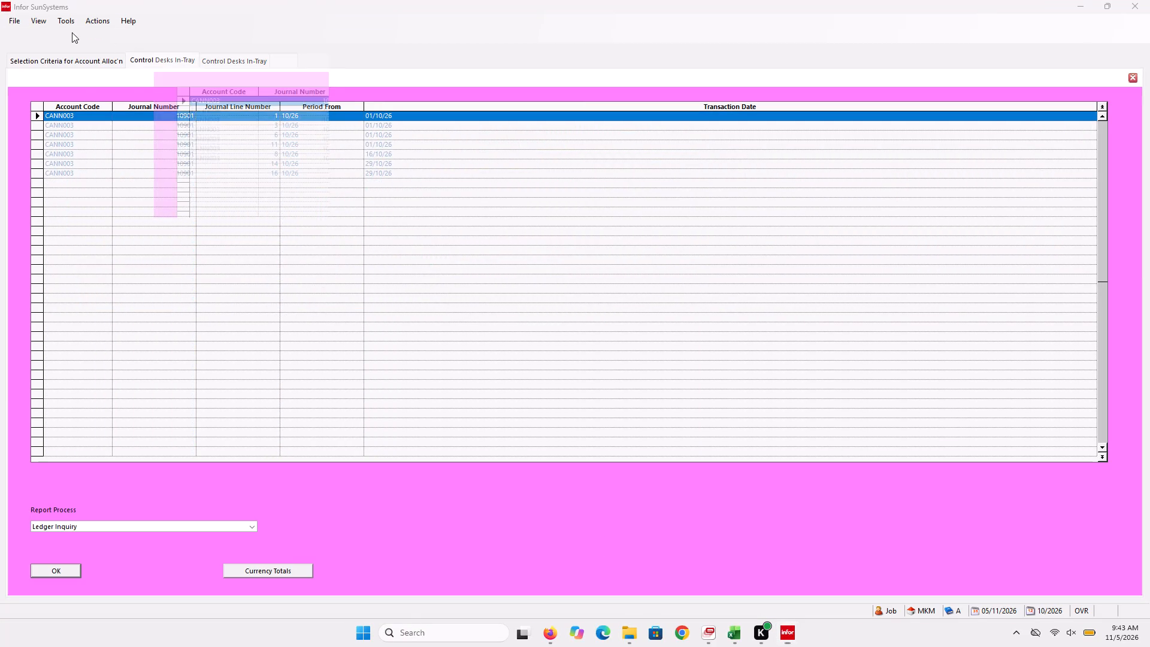
{"action": "left_click_drag", "start_coordinate": [72, 32], "coordinate": [69, 69]}
{"action": "left_click", "coordinate": [69, 69]}
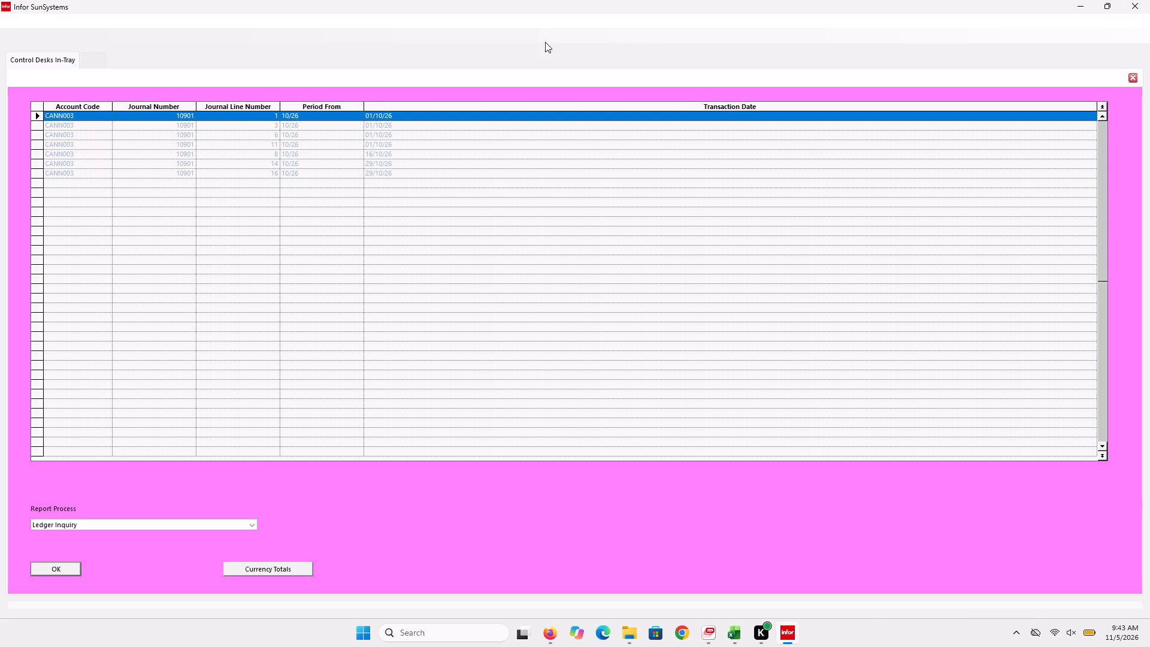
{"action": "left_click", "coordinate": [1081, 4]}
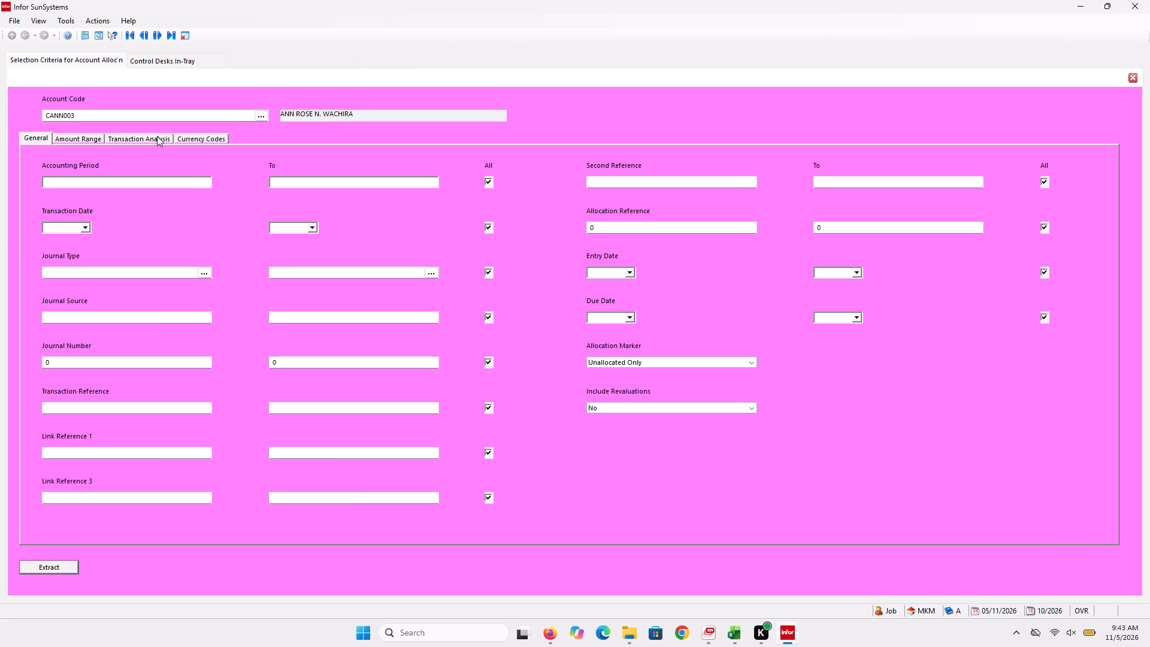
{"action": "left_click_drag", "start_coordinate": [43, 65], "coordinate": [49, 61]}
{"action": "left_click", "coordinate": [49, 61]}
{"action": "left_click", "coordinate": [174, 69]}
{"action": "left_click_drag", "start_coordinate": [174, 68], "coordinate": [174, 65]}
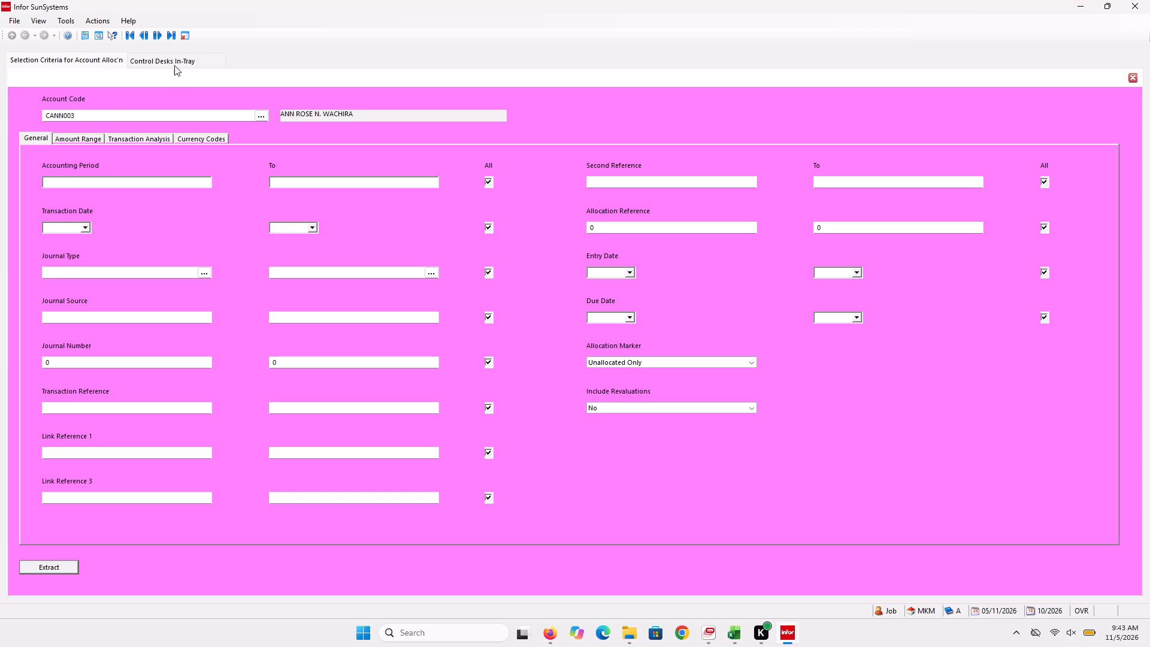
{"action": "left_click_drag", "start_coordinate": [174, 65], "coordinate": [174, 59]}
{"action": "left_click", "coordinate": [174, 59]}
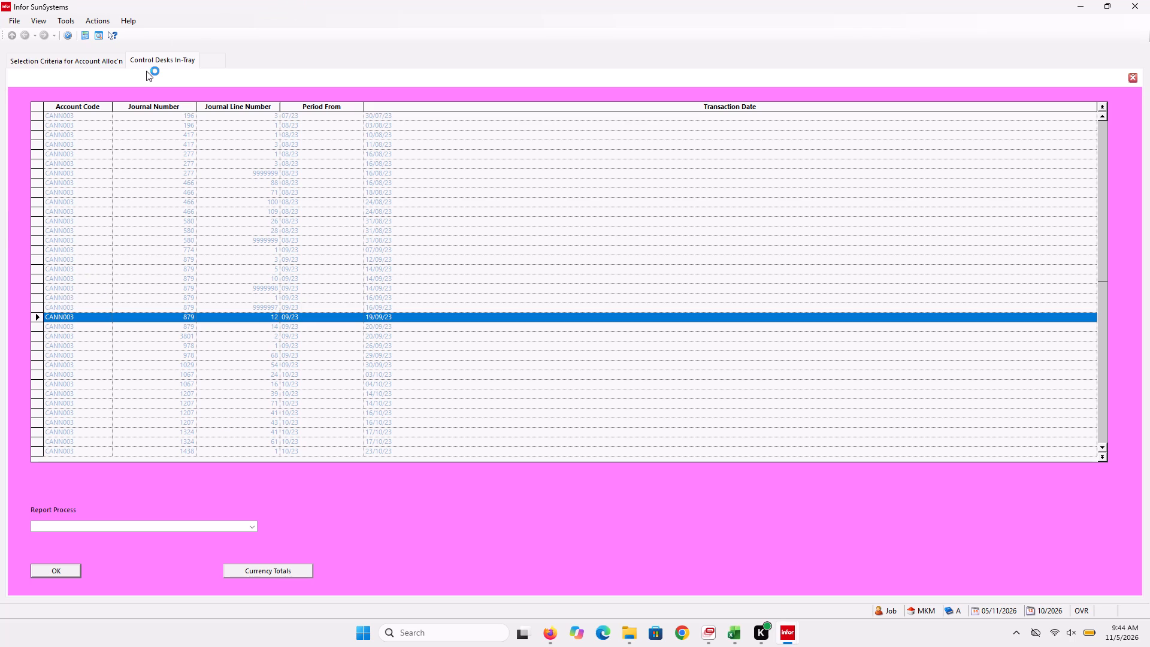
{"action": "key", "text": "Escape"}
{"action": "key", "text": "Escape"}
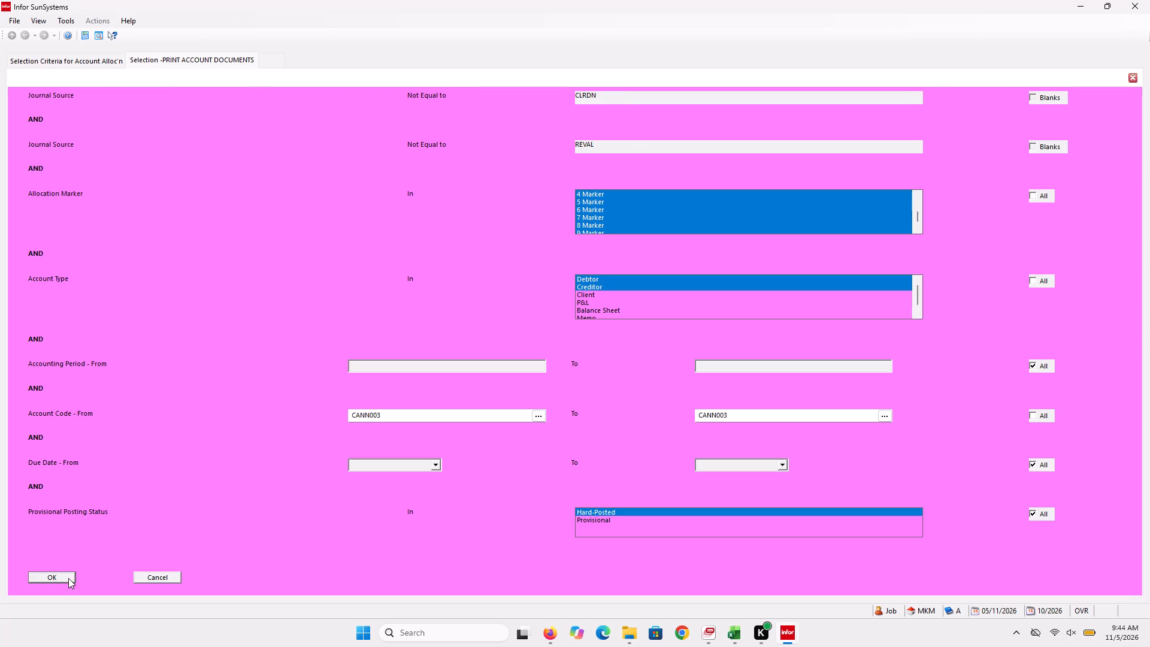
{"action": "left_click", "coordinate": [57, 579]}
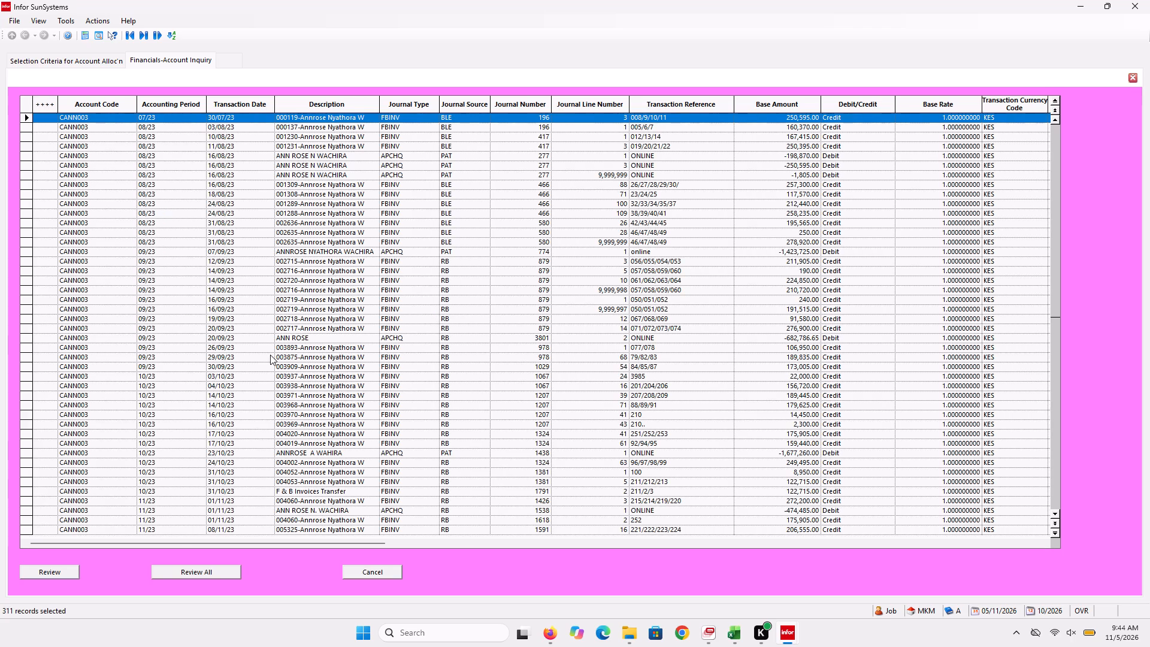
{"action": "left_click", "coordinate": [198, 571]}
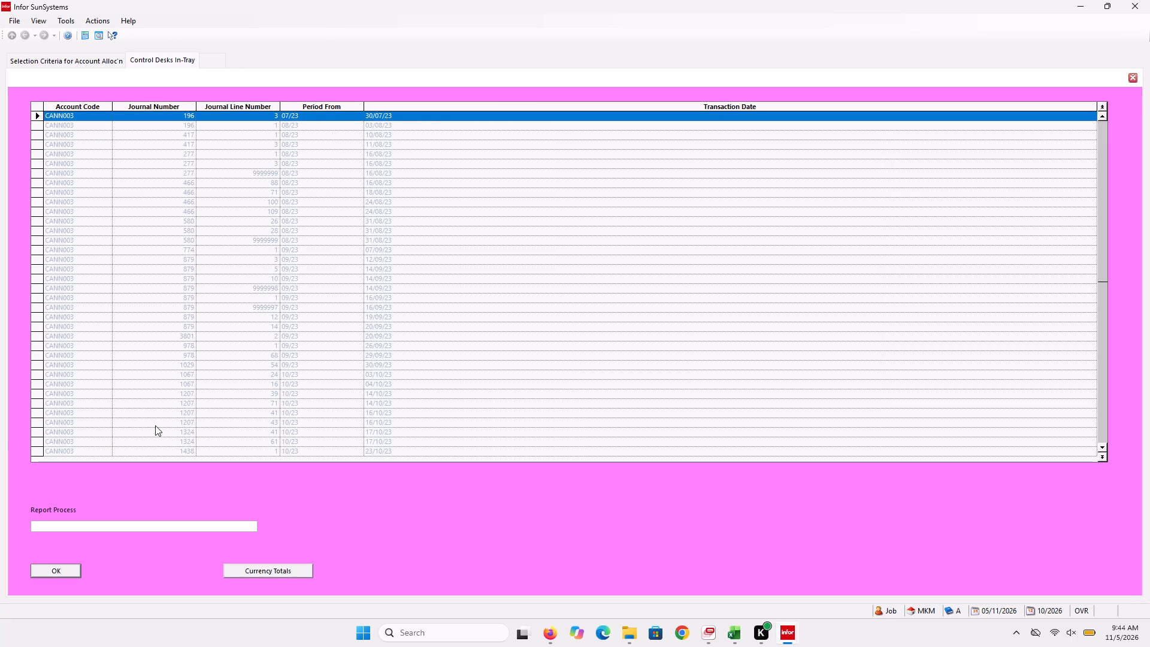
Generate the CANN003 statement by running the Print Account Documents process with document format AAD5_MKM.
{"action": "left_click", "coordinate": [253, 521]}
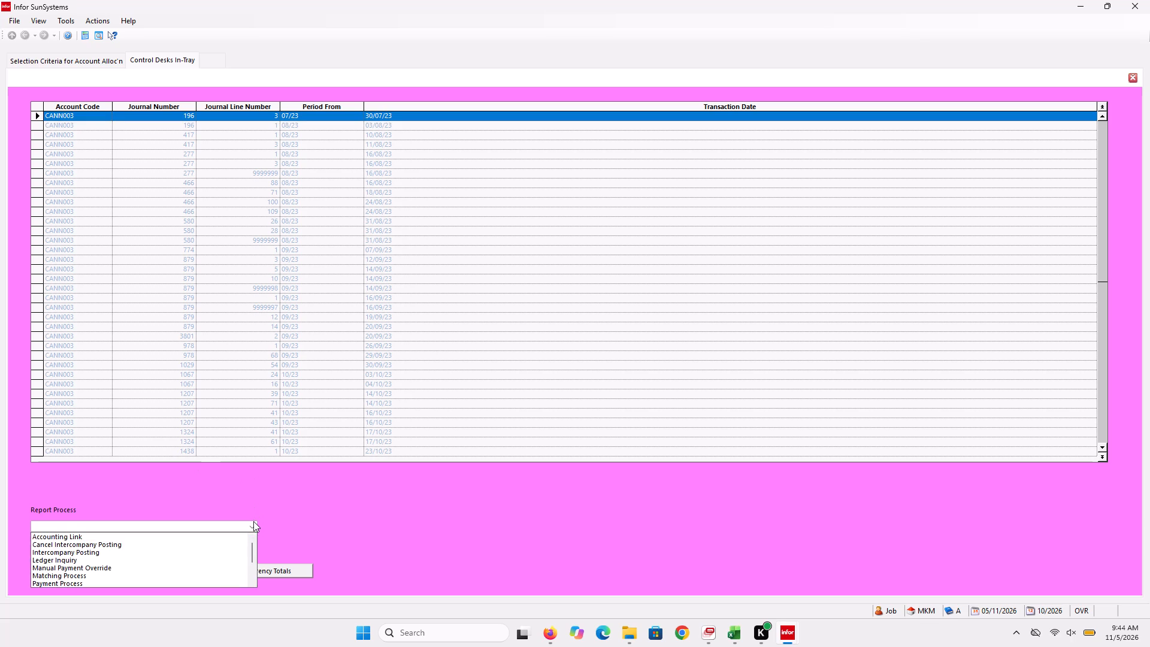
{"action": "key", "text": "Down"}
{"action": "key", "text": "Down"}
{"action": "key", "text": "Down"}
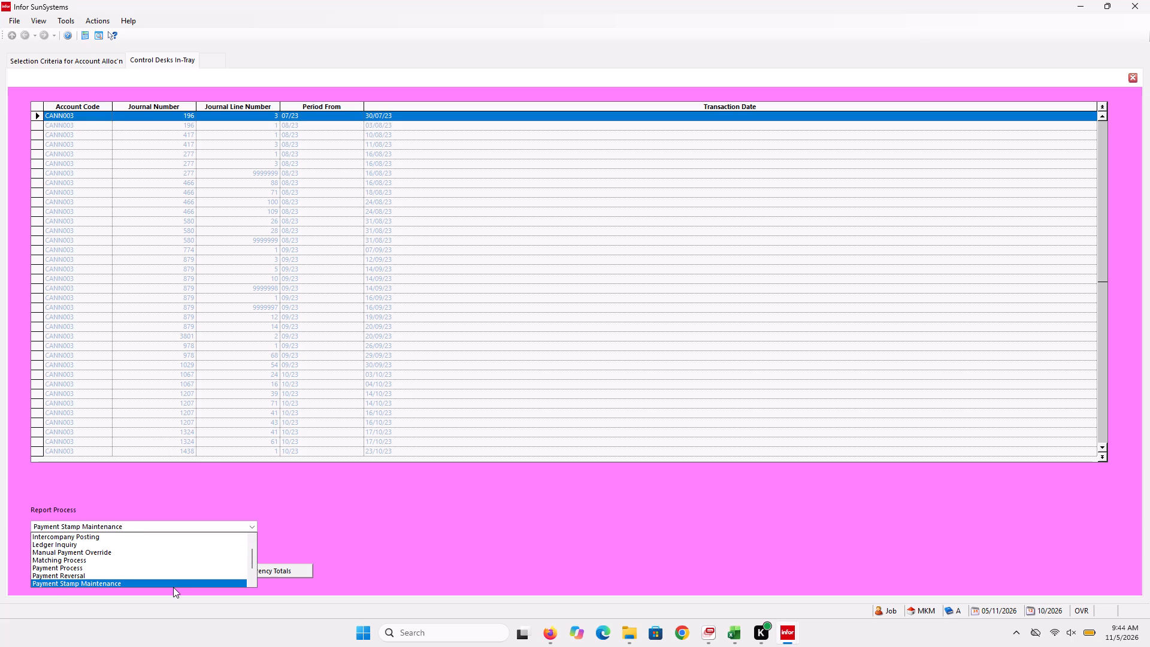
{"action": "double_click", "coordinate": [150, 584]}
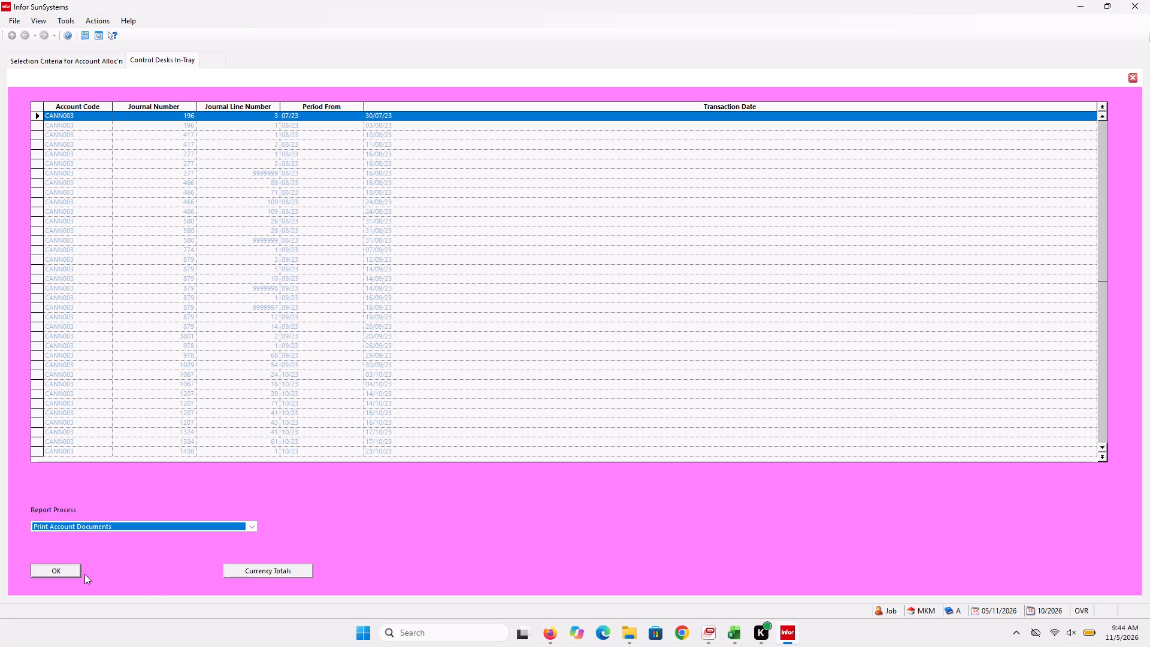
{"action": "left_click", "coordinate": [64, 574]}
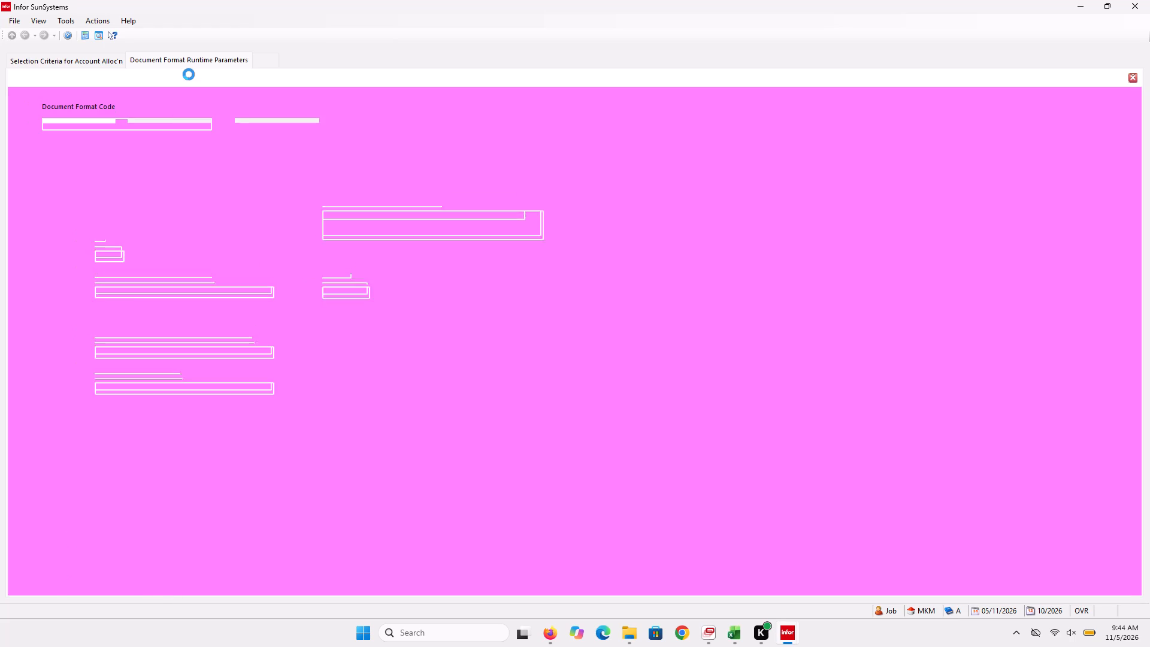
{"action": "left_click", "coordinate": [204, 122]}
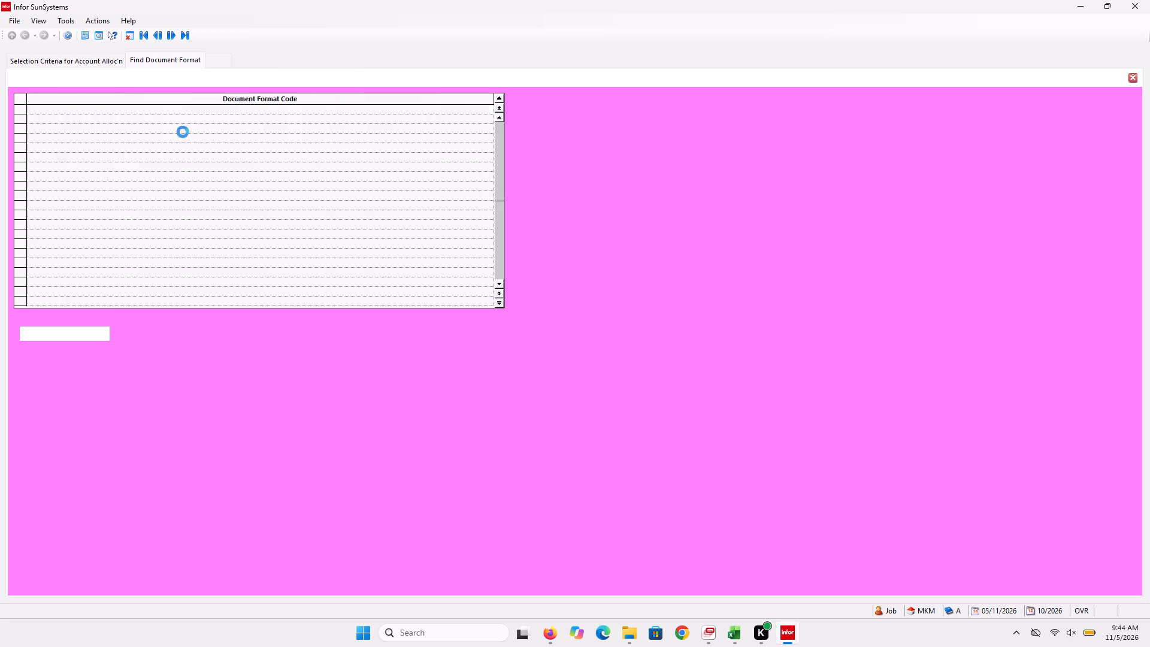
{"action": "left_click", "coordinate": [95, 135]}
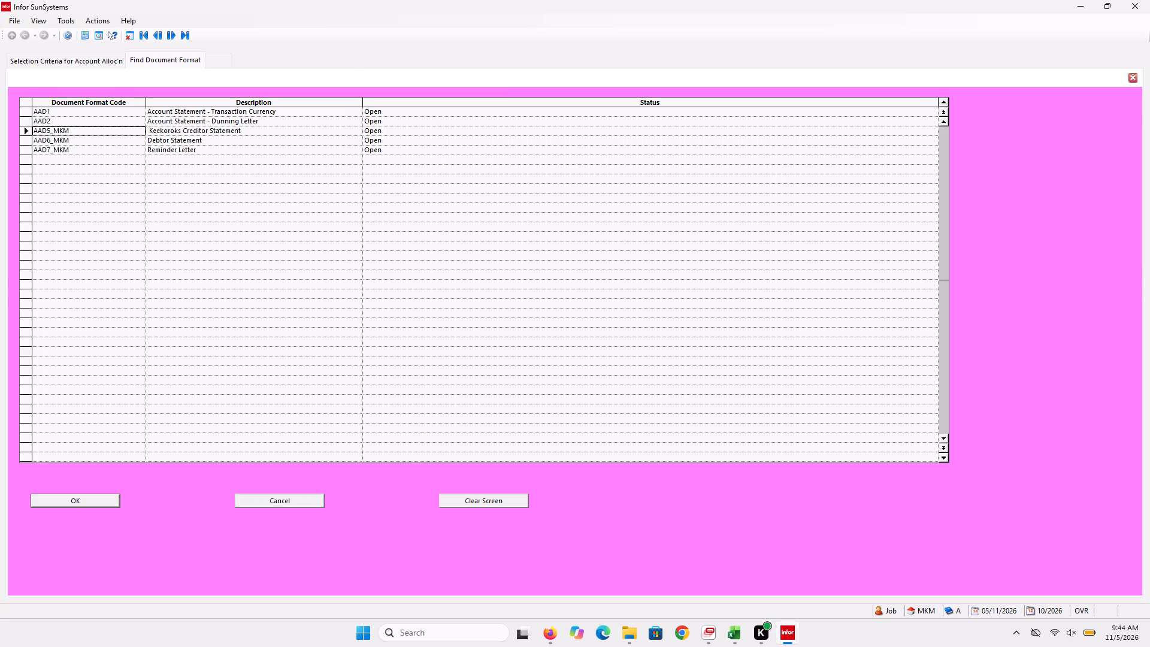
{"action": "key", "text": "Return"}
{"action": "key", "text": "Return"}
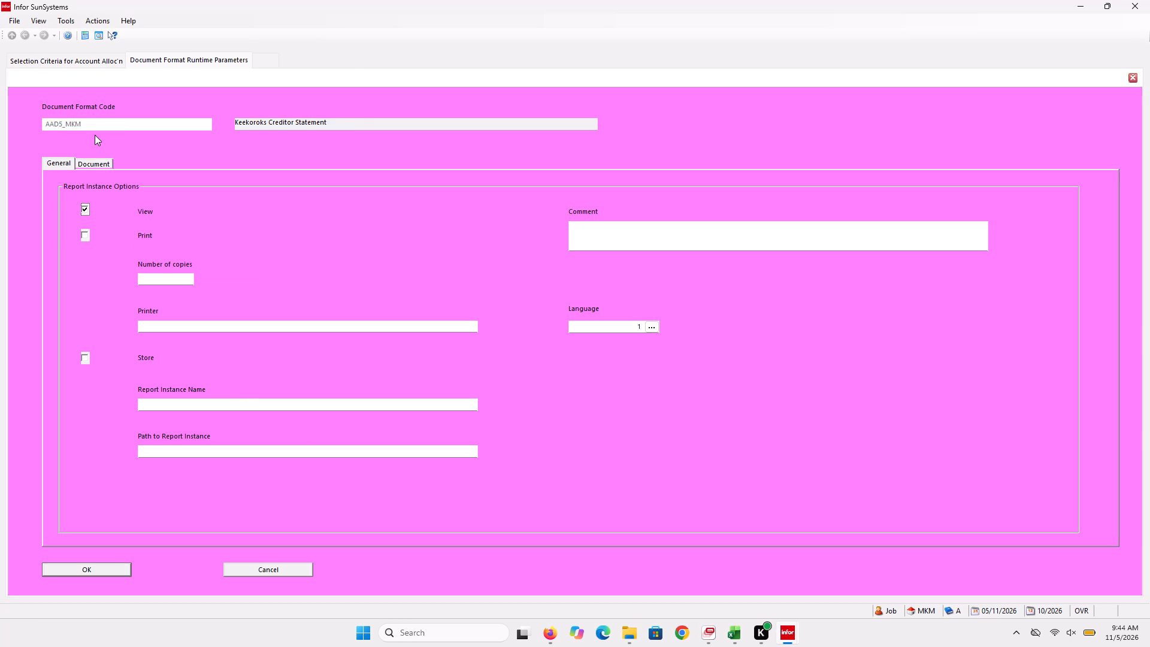
{"action": "key", "text": "Return"}
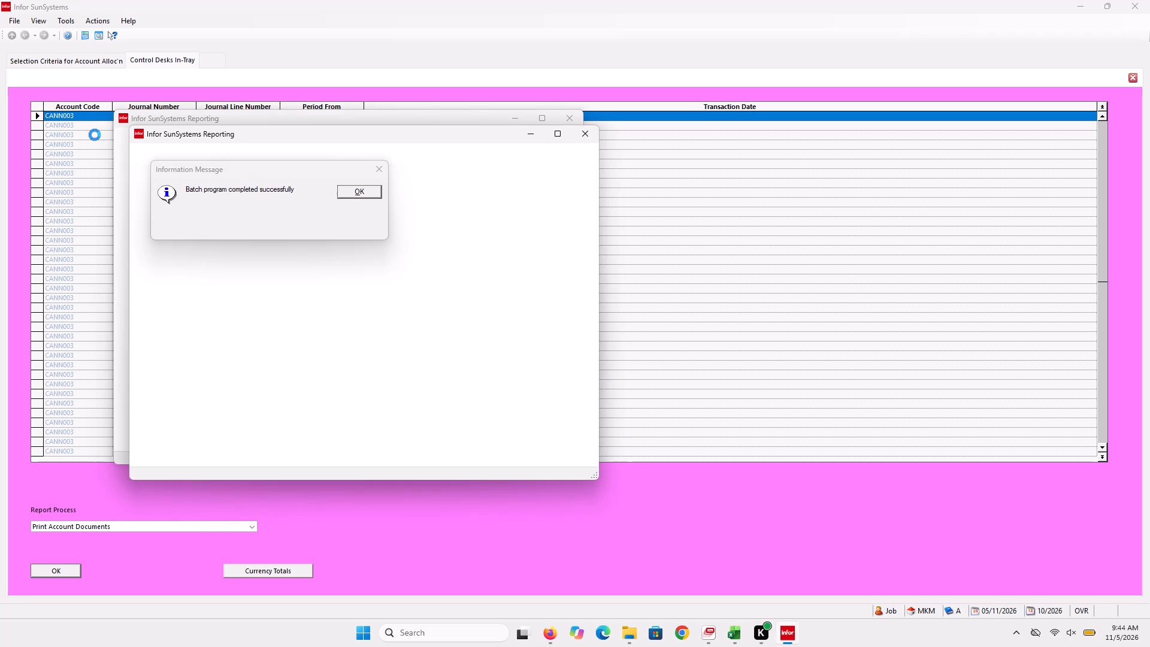
{"action": "left_click", "coordinate": [350, 194]}
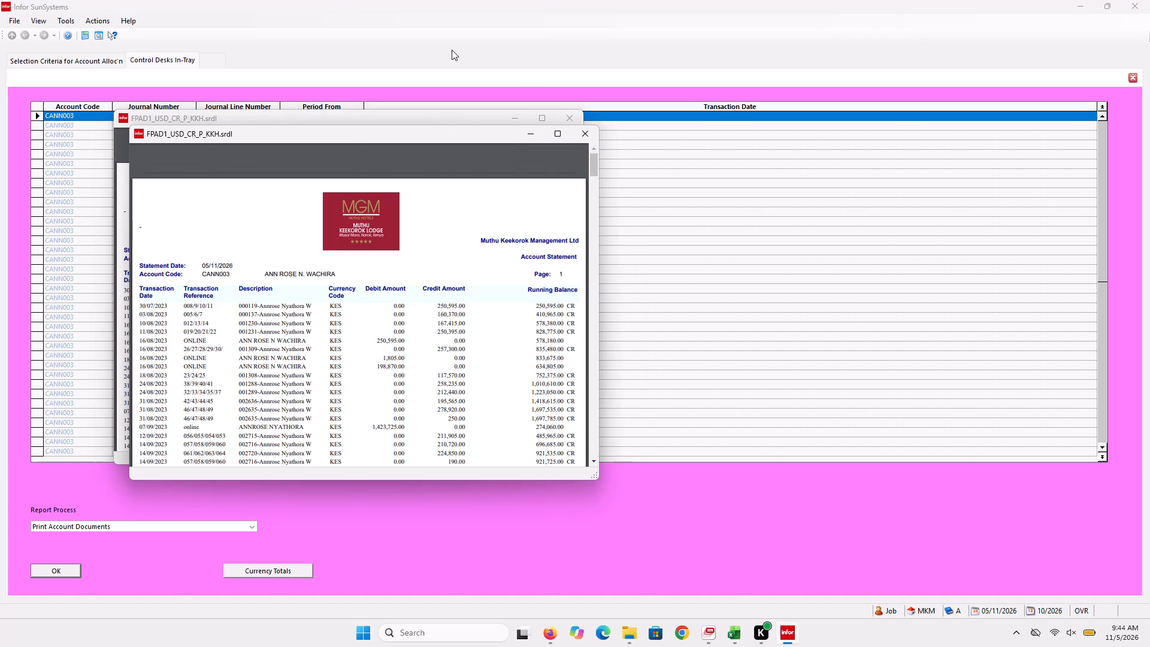
Maximise the generated account statement and examine its entries and balances through to the last page.
{"action": "left_click", "coordinate": [557, 128]}
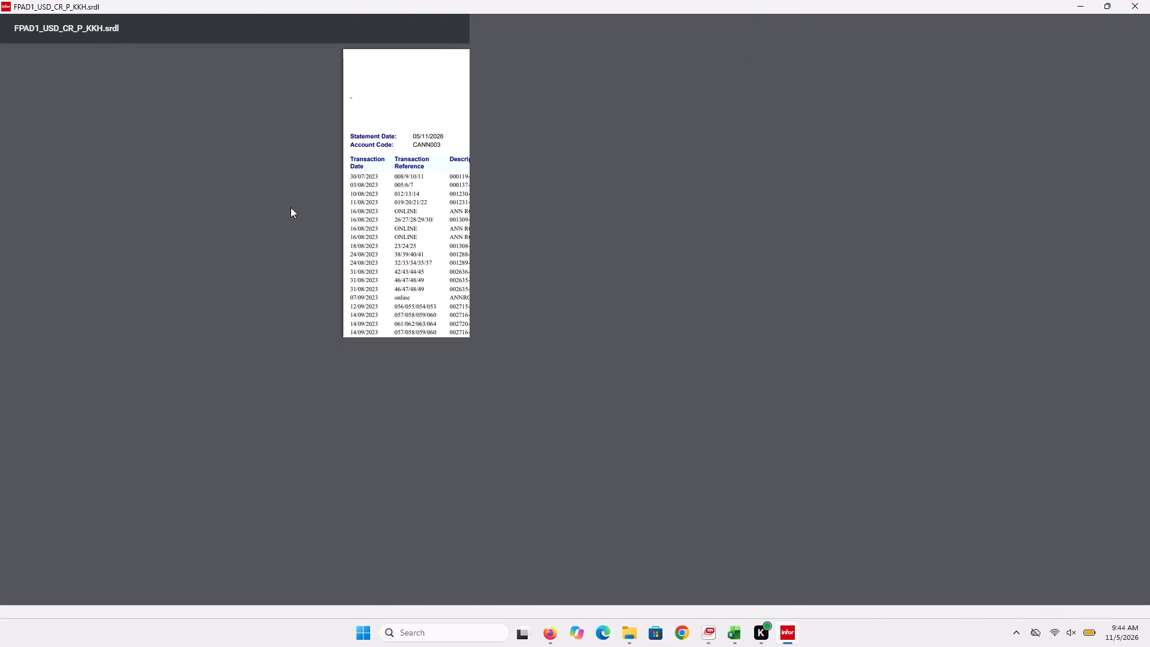
{"action": "key", "text": "Down"}
{"action": "key", "text": "Down"}
{"action": "key", "text": "Down"}
{"action": "key", "text": "Down"}
{"action": "key", "text": "Down"}
{"action": "key", "text": "Down"}
{"action": "key", "text": "Down"}
{"action": "key", "text": "Down"}
{"action": "key", "text": "Down"}
{"action": "key", "text": "Down"}
{"action": "key", "text": "Down"}
{"action": "key", "text": "Down"}
{"action": "key", "text": "Down"}
{"action": "key", "text": "Down"}
{"action": "key", "text": "Down"}
{"action": "key", "text": "Down"}
{"action": "key", "text": "Down"}
{"action": "key", "text": "Down"}
{"action": "key", "text": "Down"}
{"action": "key", "text": "Down"}
{"action": "key", "text": "Down"}
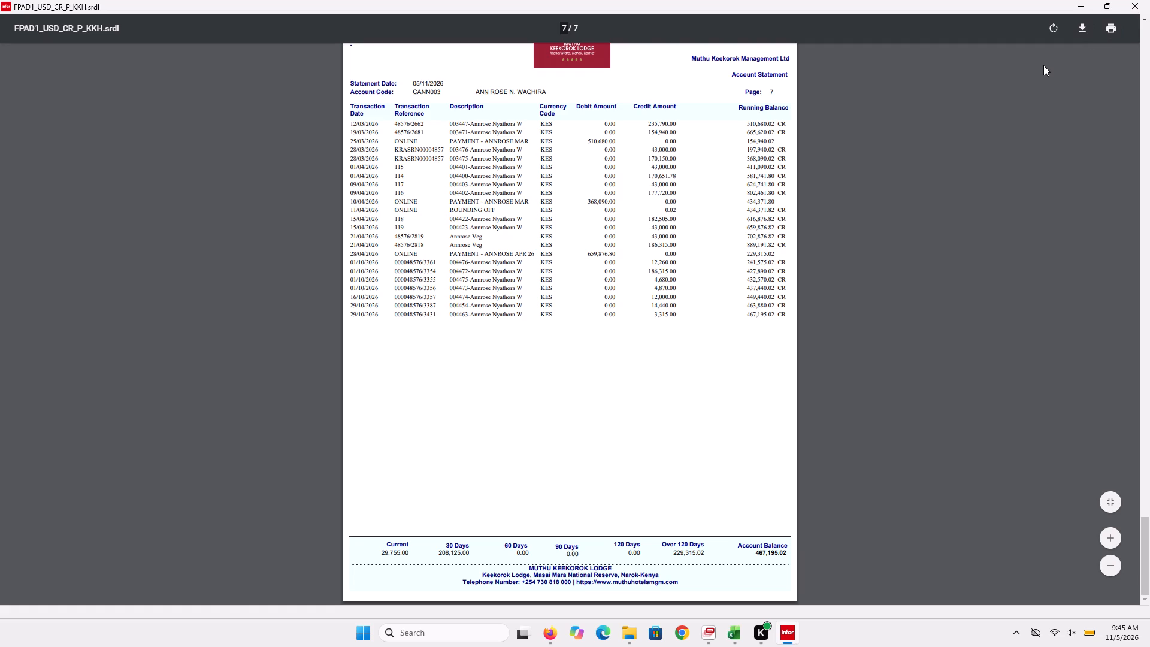
Start printing the newly generated CANN003 account statement.
{"action": "left_click", "coordinate": [1101, 25]}
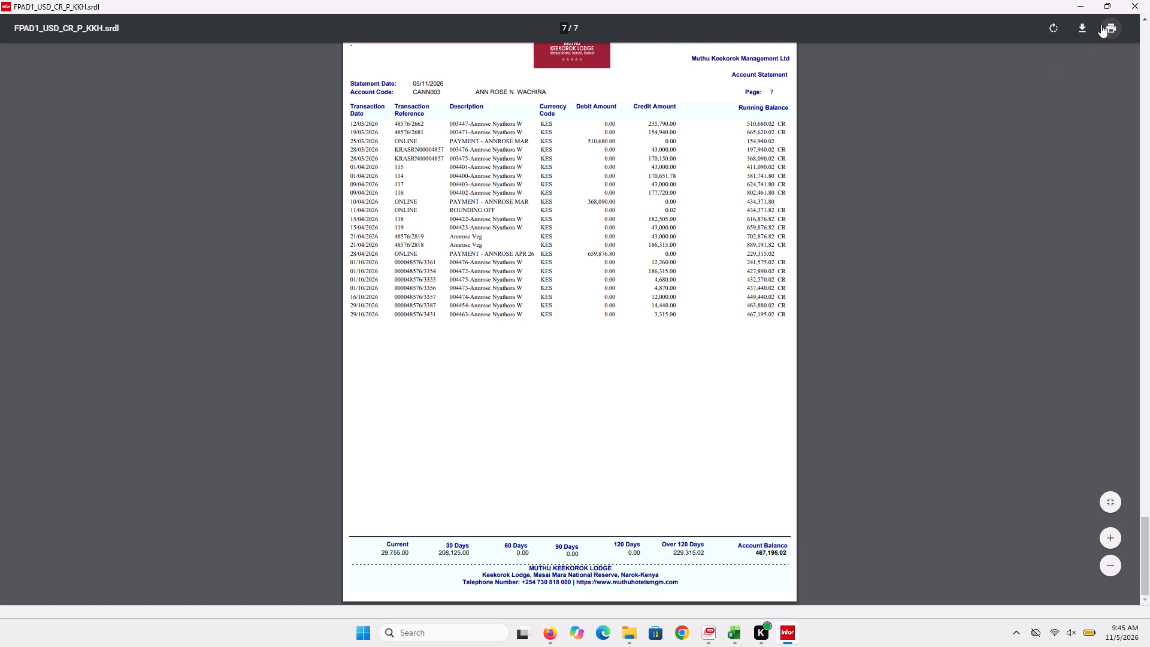
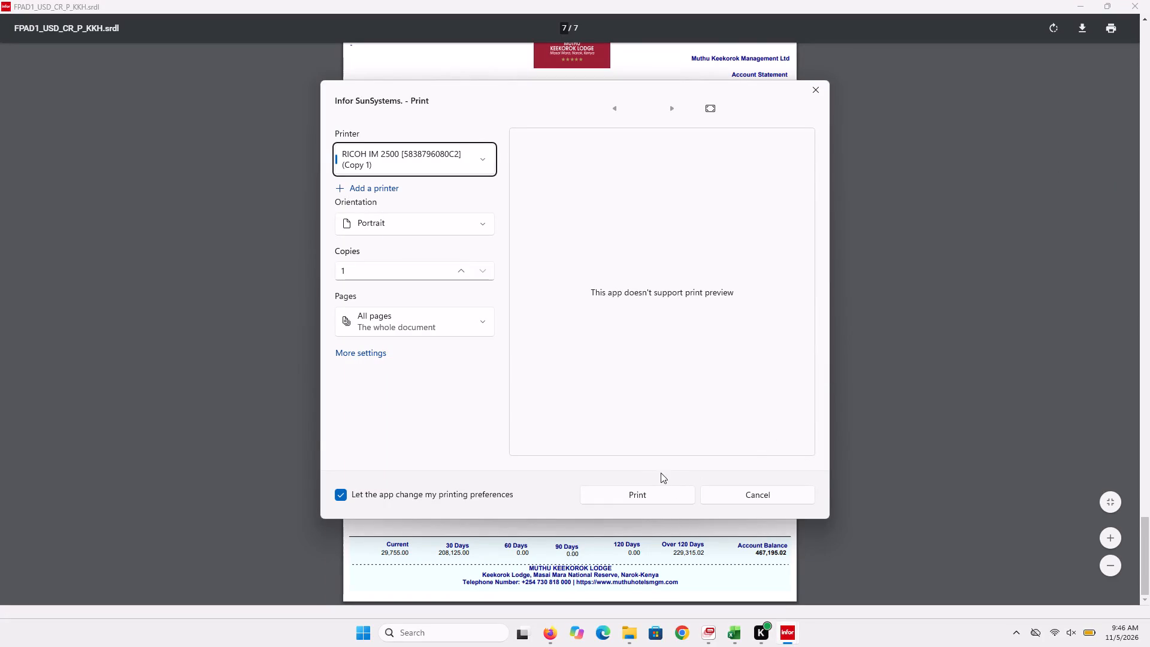
Print one portrait copy of the whole account statement on the RICOH IM 2500 printer.
{"action": "left_click", "coordinate": [649, 504]}
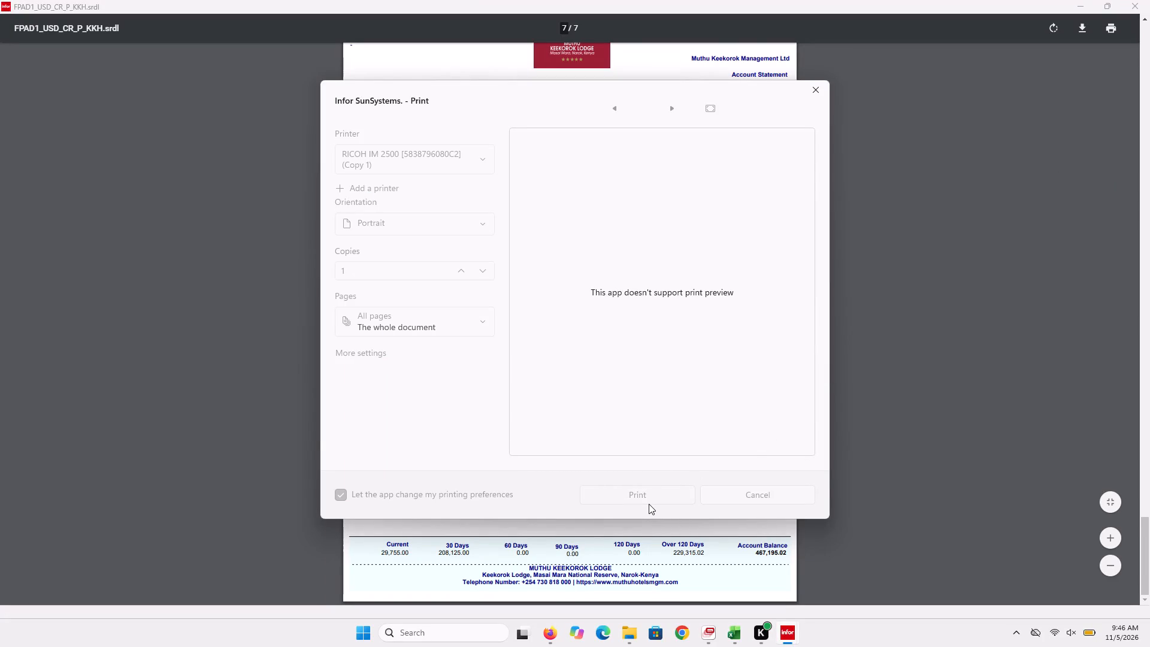